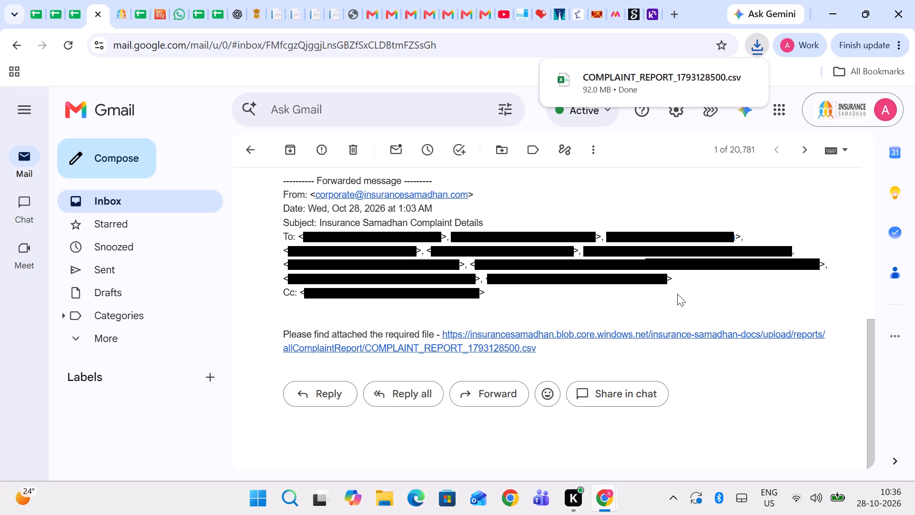
# Open the downloaded COMPLAINT_REPORT_1793128500.csv file in Excel.
pyautogui.click(630, 87)
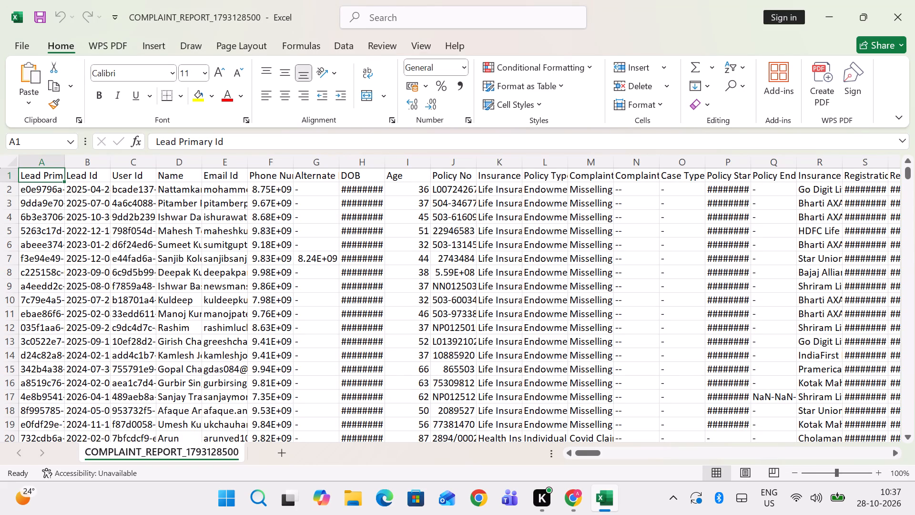
# Turn on filtering for the header row across the whole complaint report sheet.
pyautogui.click(7, 162)
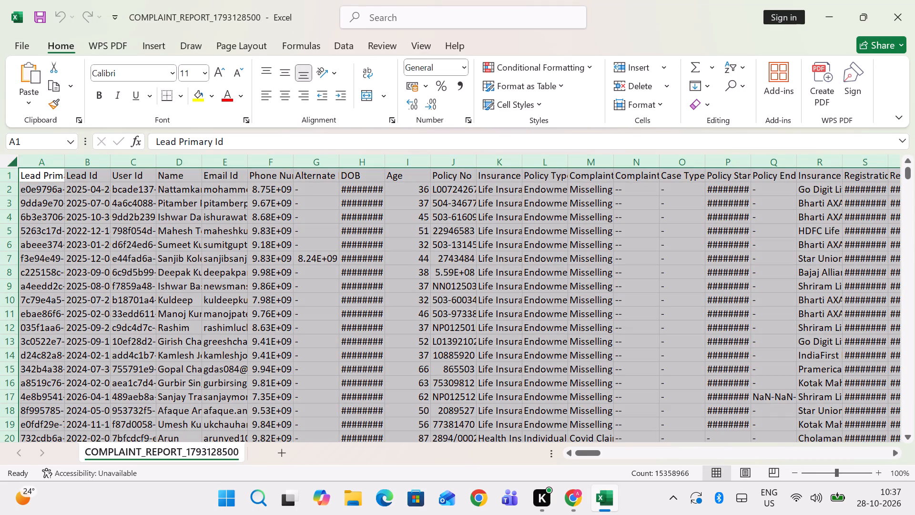
pyautogui.click(738, 66)
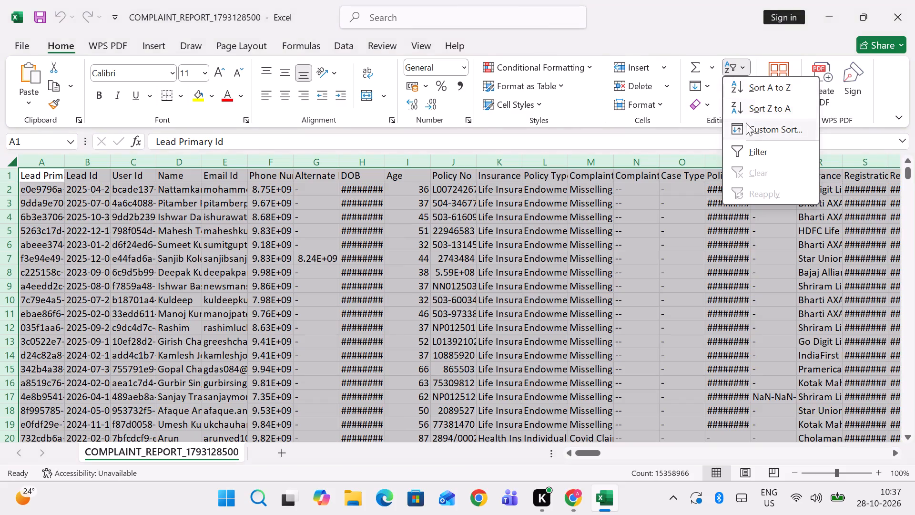
pyautogui.click(746, 149)
pyautogui.click(489, 231)
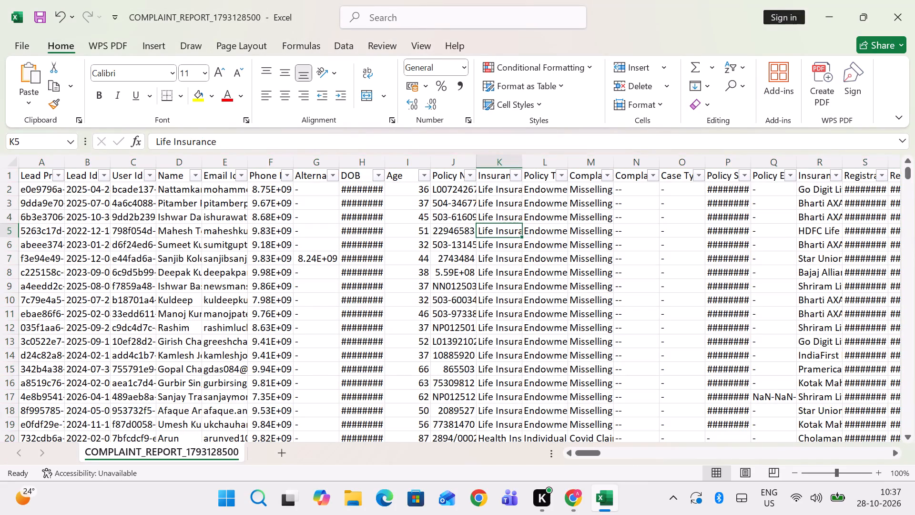
# Widen the Policy No and Phone Number columns so their full numbers can be read.
pyautogui.moveTo(475, 161); pyautogui.dragTo(494, 162)
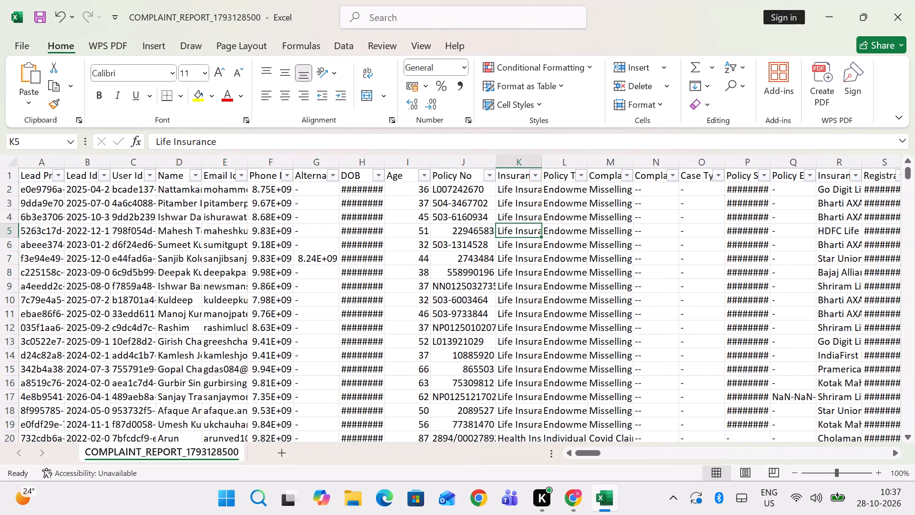
pyautogui.moveTo(291, 159); pyautogui.dragTo(316, 162)
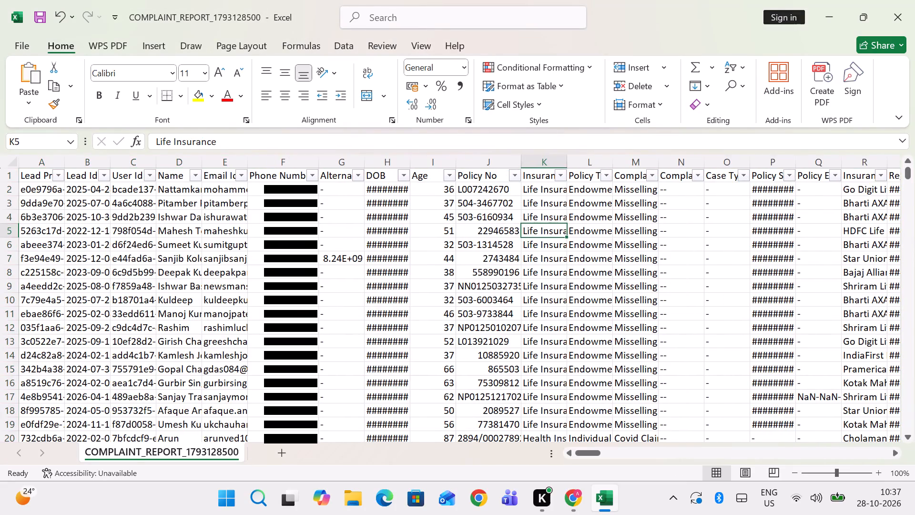
# Widen the Current Status column to about 16.27 and open its filter options.
pyautogui.hscroll(-1, 510, 236)
pyautogui.hscroll(-1, 350, 241)
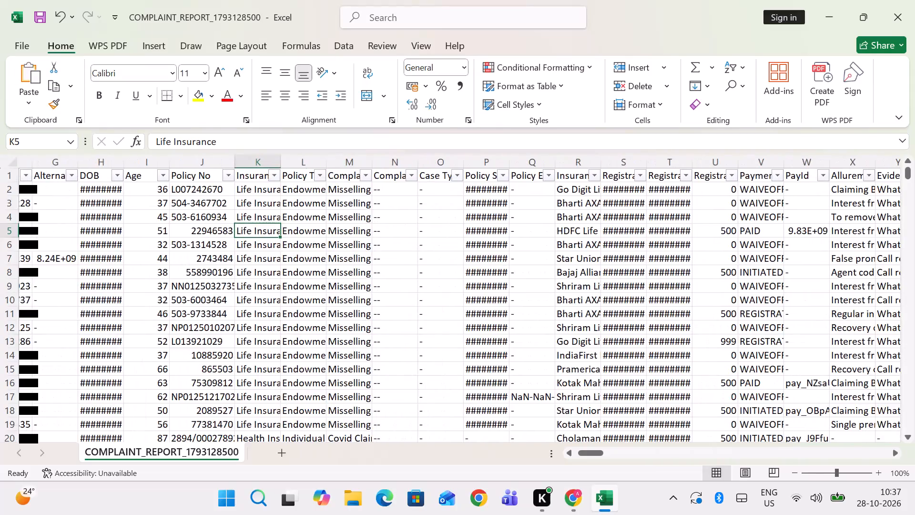
pyautogui.hscroll(-1, 345, 246)
pyautogui.hscroll(-1, 308, 262)
pyautogui.hscroll(-1, 268, 287)
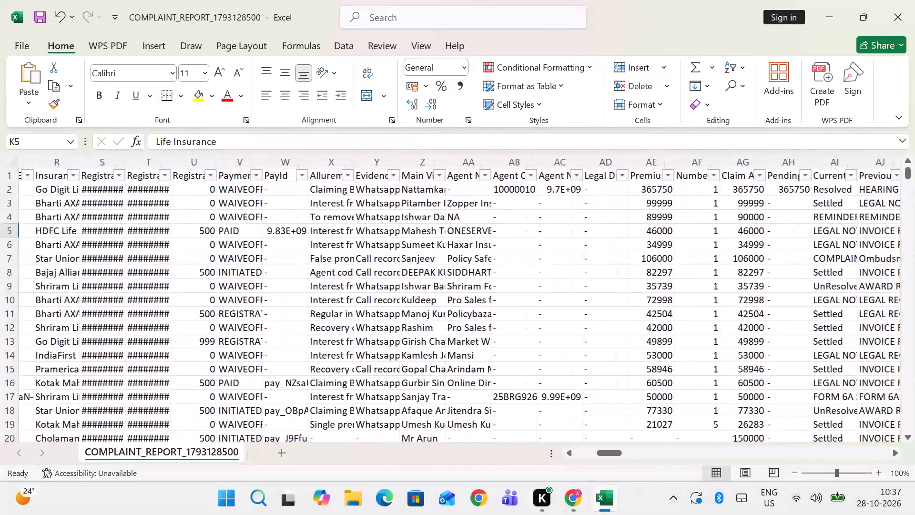
pyautogui.hscroll(-1, 268, 287)
pyautogui.moveTo(520, 156); pyautogui.dragTo(563, 155)
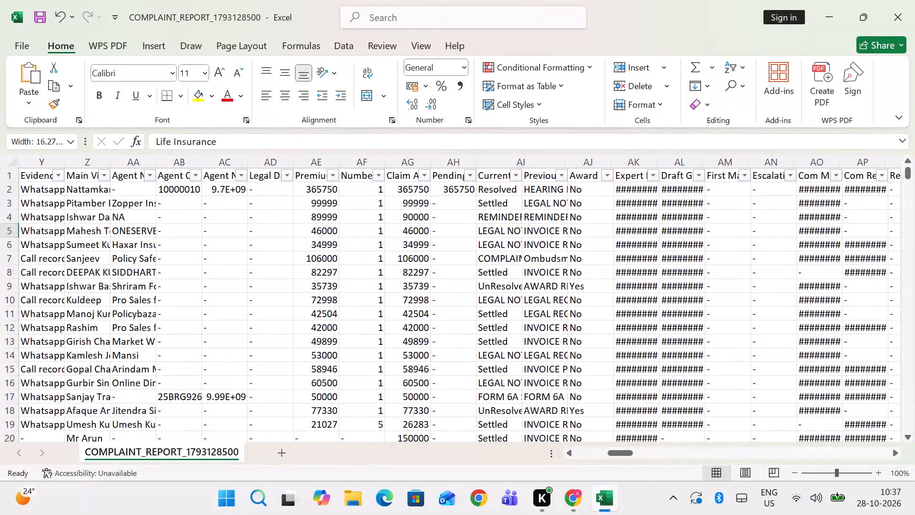
pyautogui.click(555, 172)
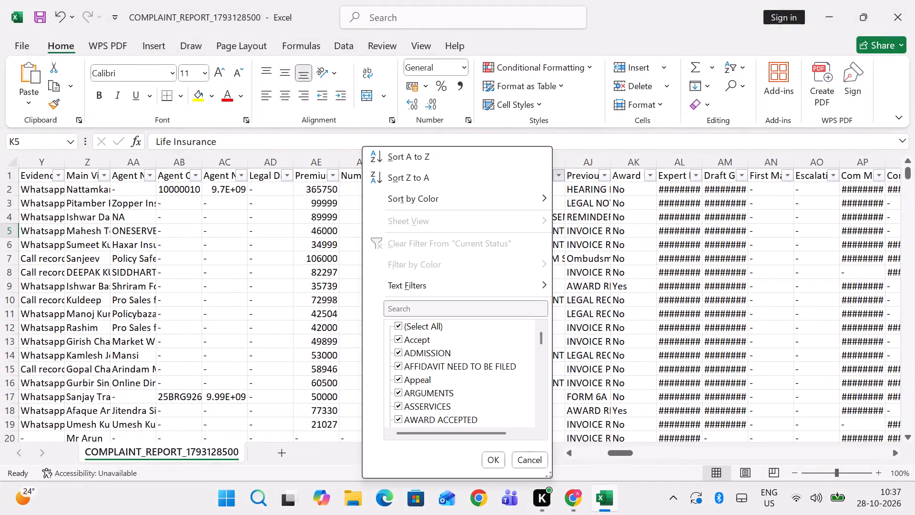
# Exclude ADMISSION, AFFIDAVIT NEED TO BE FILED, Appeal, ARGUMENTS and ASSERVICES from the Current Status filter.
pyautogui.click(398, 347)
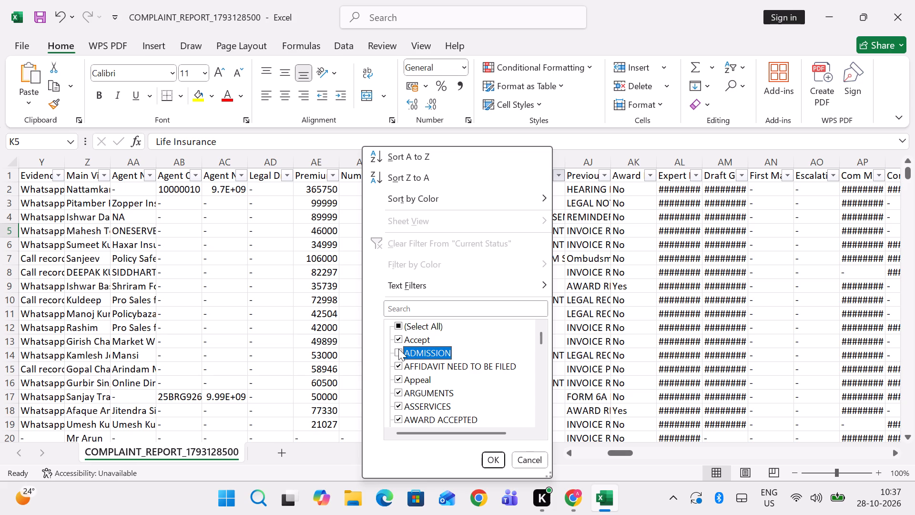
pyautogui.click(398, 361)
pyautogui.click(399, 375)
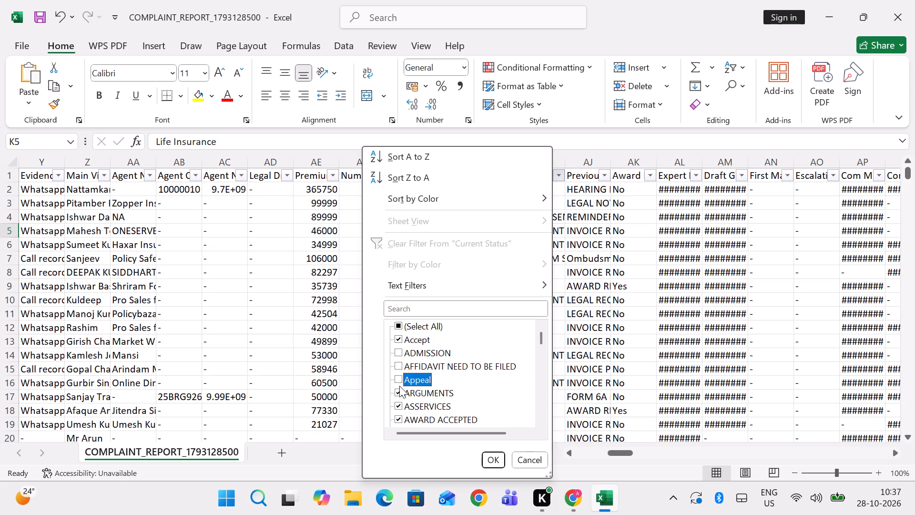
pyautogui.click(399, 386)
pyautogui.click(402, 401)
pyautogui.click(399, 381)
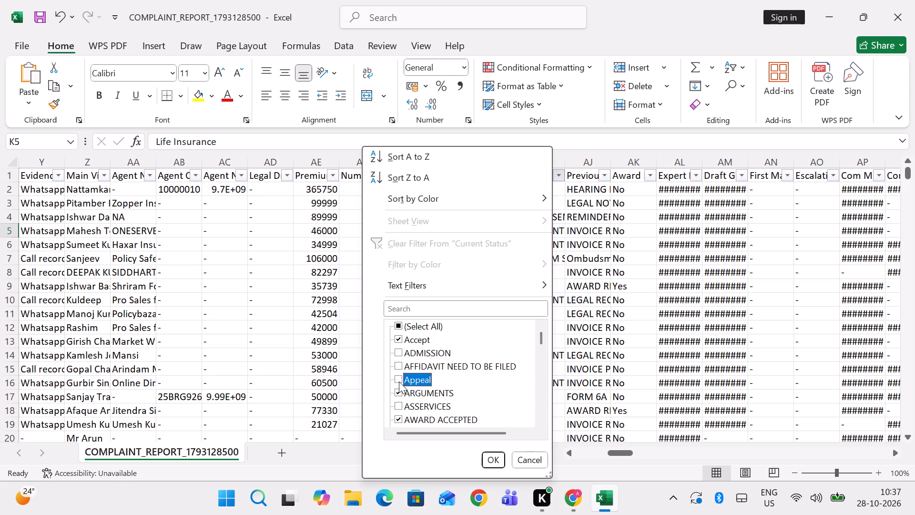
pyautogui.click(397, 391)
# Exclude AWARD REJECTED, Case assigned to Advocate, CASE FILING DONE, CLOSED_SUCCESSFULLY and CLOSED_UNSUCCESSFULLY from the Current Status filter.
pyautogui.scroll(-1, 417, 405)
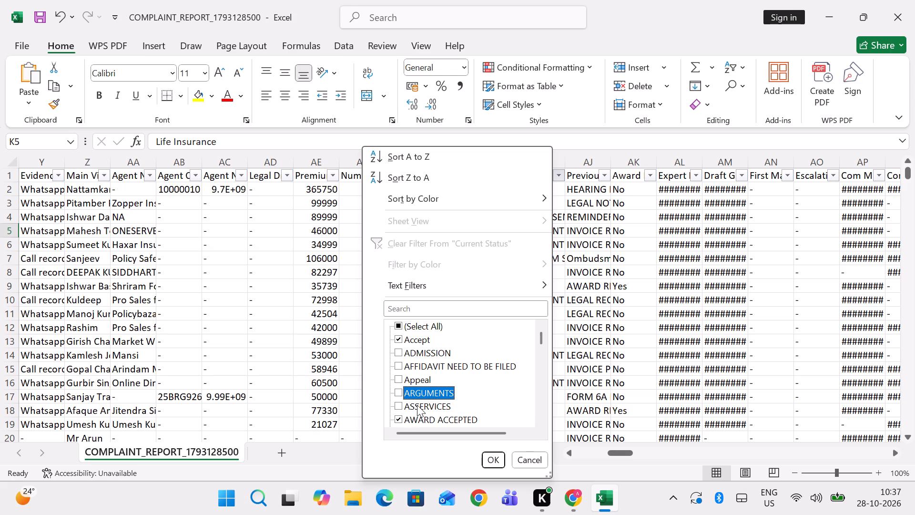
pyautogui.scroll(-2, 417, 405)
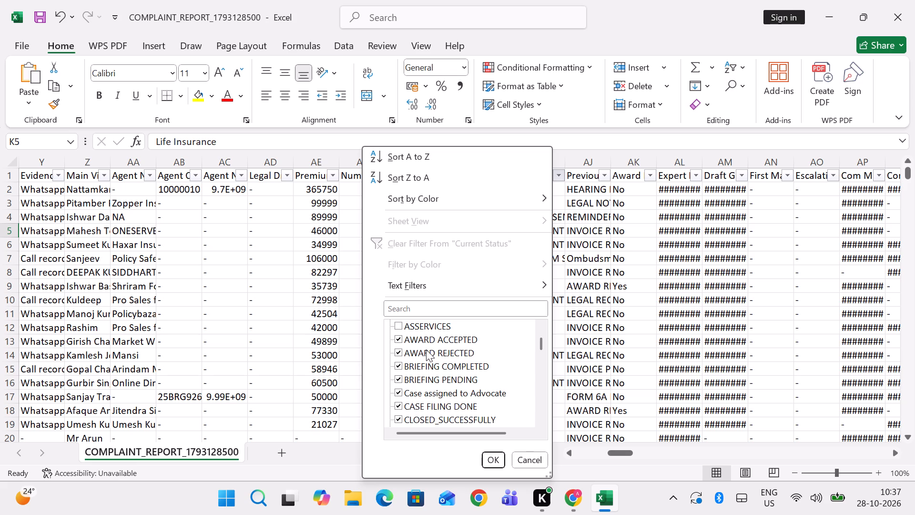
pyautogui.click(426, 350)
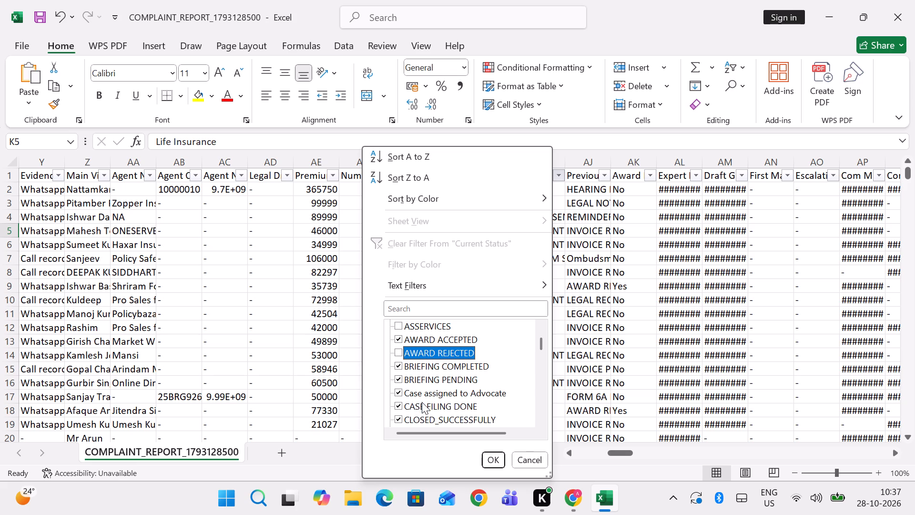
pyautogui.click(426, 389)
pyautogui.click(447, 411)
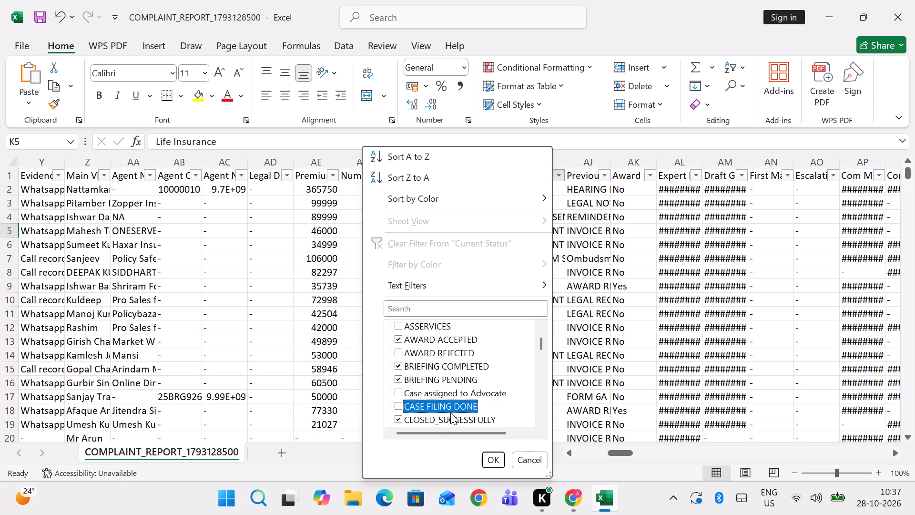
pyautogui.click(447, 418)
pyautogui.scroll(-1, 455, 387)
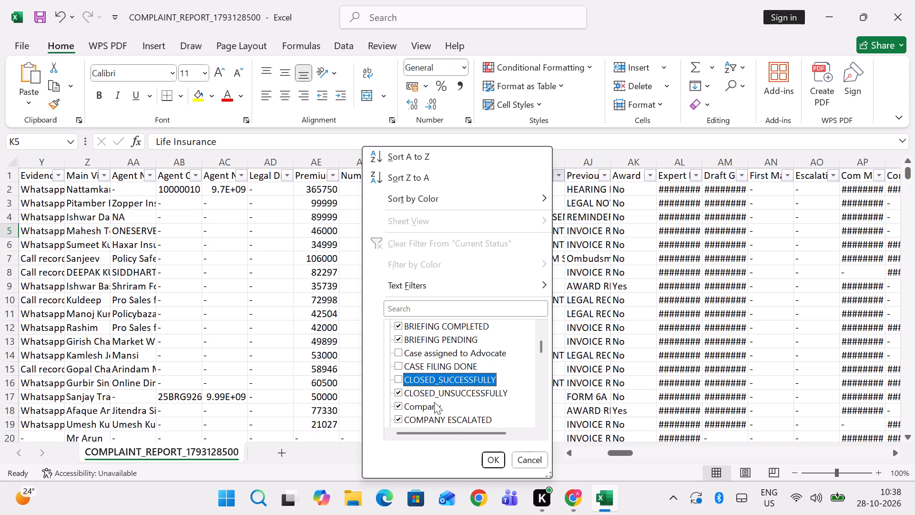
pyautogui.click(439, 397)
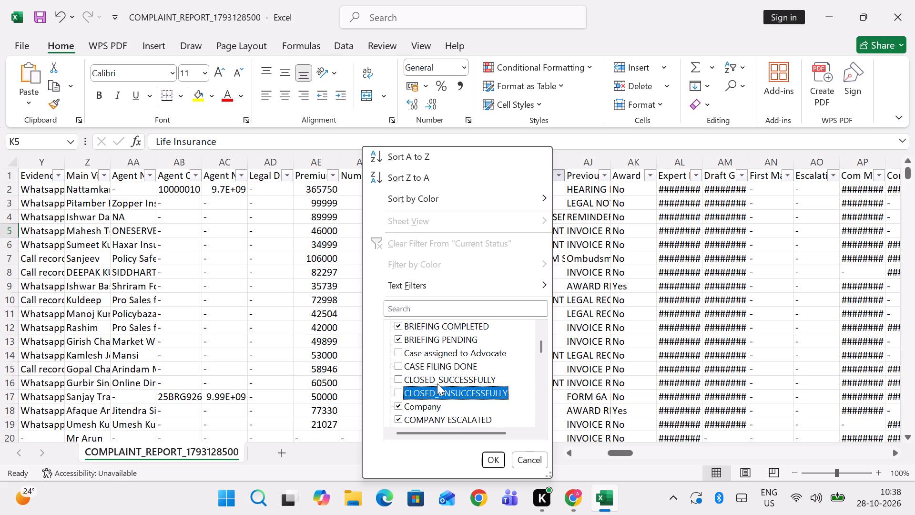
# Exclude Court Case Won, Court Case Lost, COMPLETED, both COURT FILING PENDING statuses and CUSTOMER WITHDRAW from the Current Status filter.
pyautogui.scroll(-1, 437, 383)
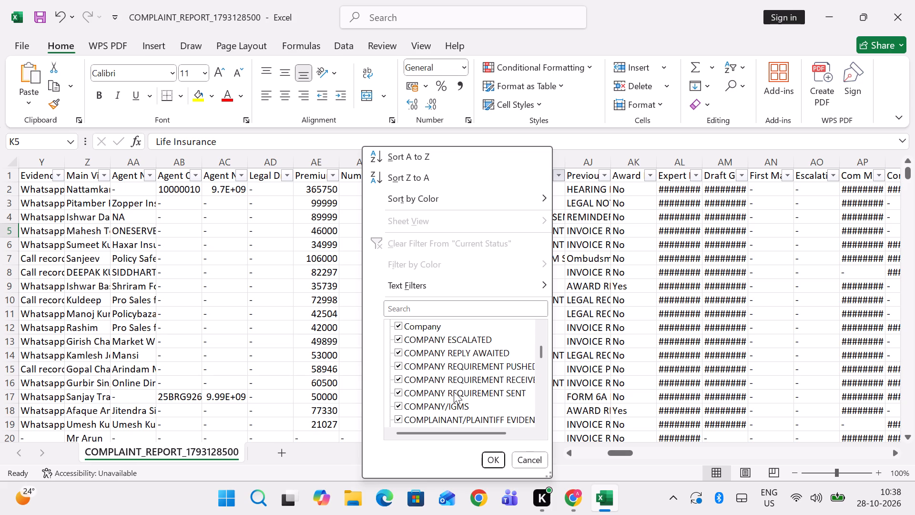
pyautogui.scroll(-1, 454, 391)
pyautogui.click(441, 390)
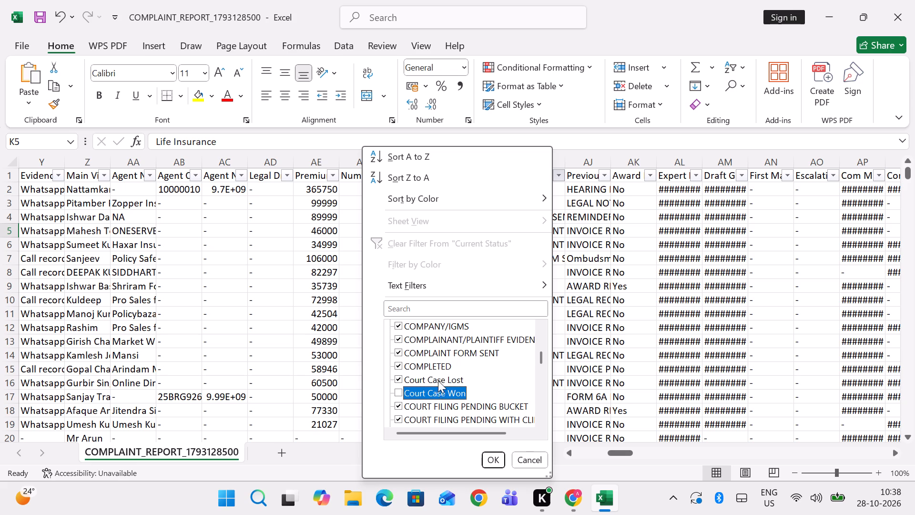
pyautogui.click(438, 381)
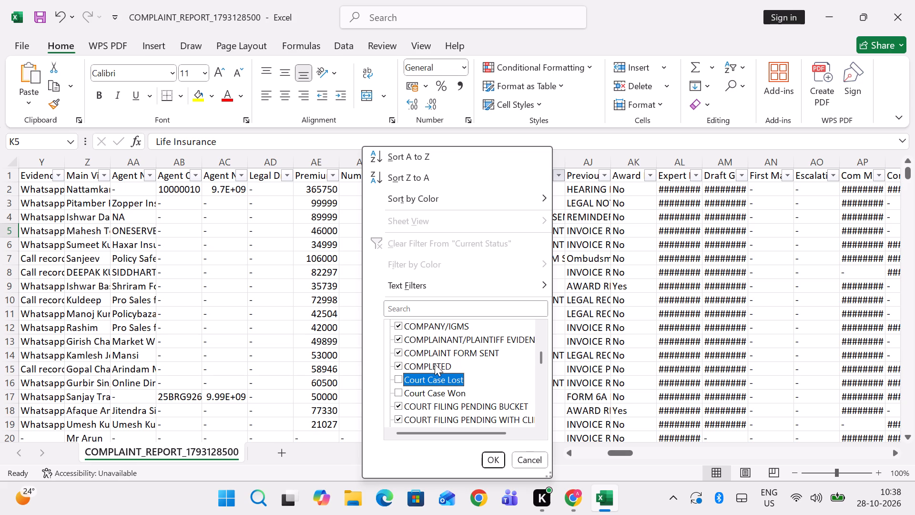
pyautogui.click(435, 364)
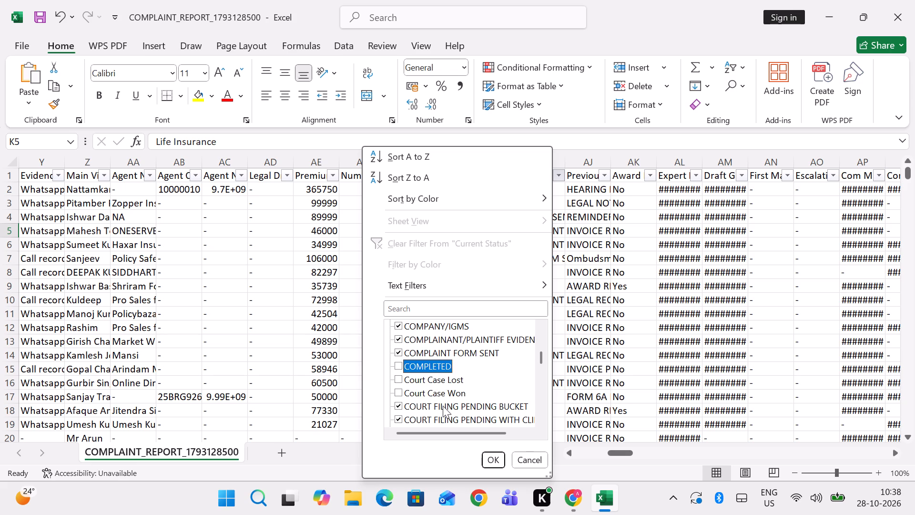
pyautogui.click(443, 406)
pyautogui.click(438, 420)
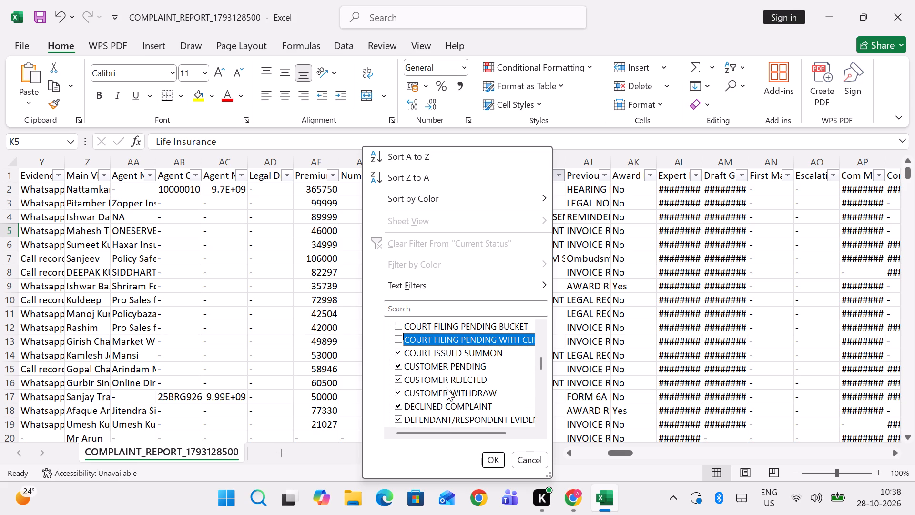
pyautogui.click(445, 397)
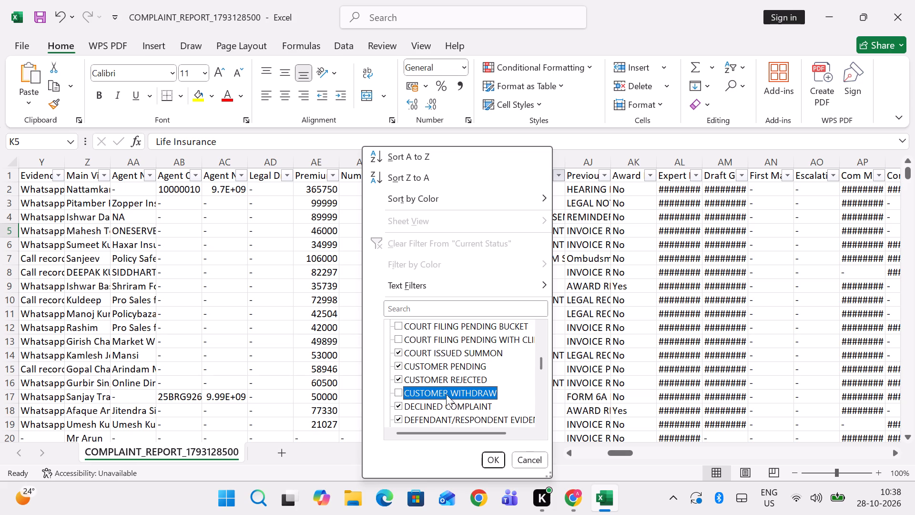
# Deselect every status in the Current Status filter and include only REMINDER MAIL SENT.
pyautogui.scroll(5, 423, 340)
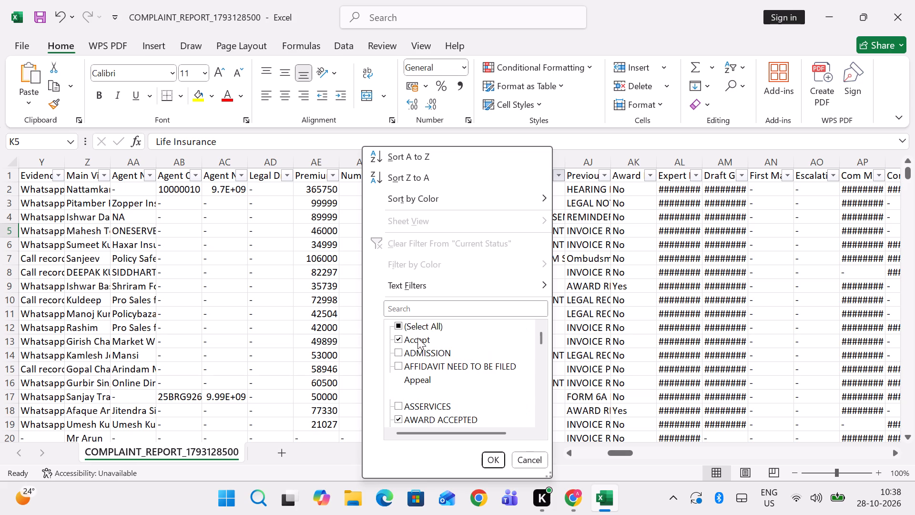
pyautogui.click(400, 322)
pyautogui.click(400, 322)
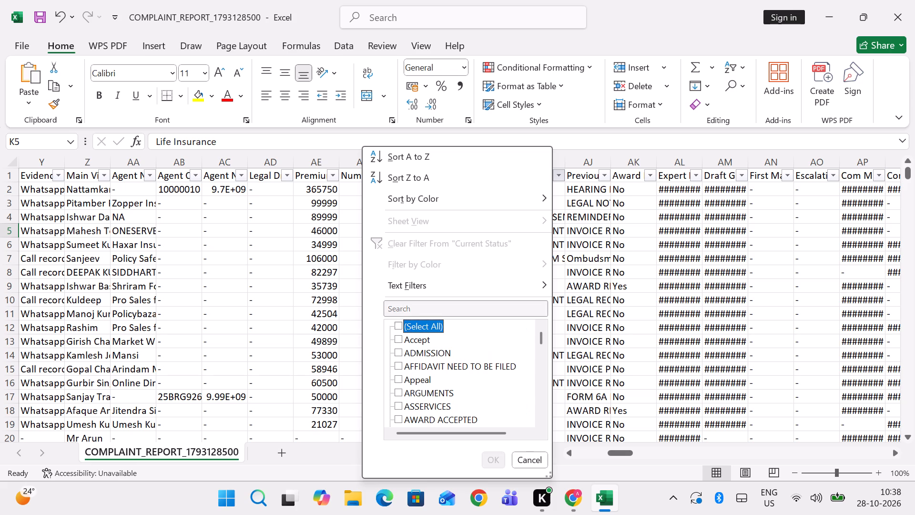
pyautogui.scroll(-8, 460, 388)
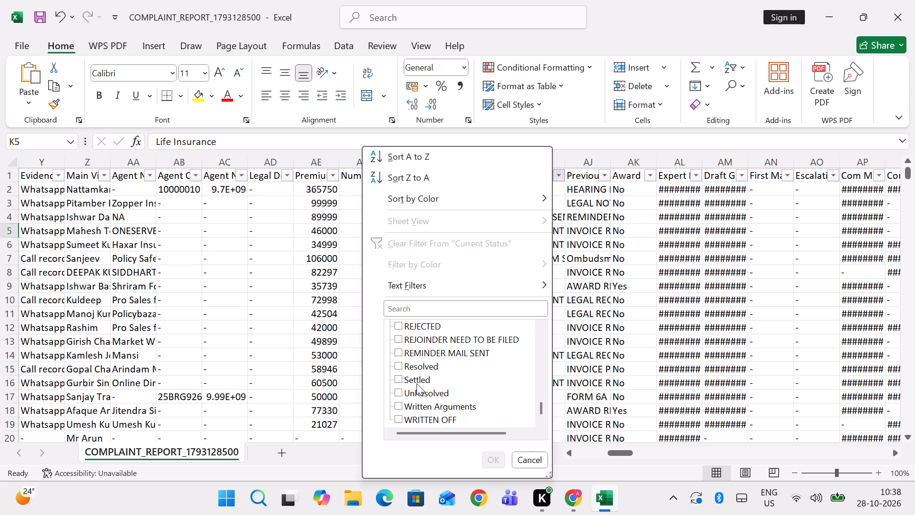
pyautogui.click(427, 351)
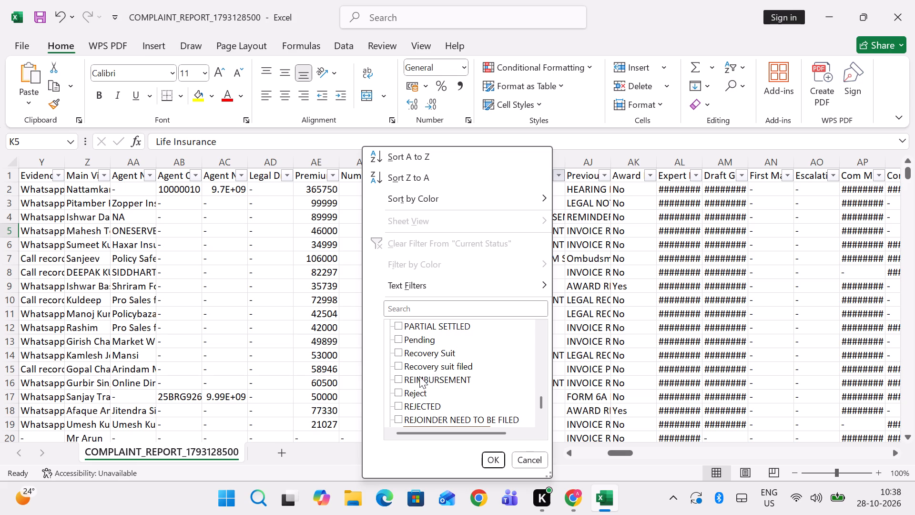
# Include Ombudsman without Legal, OMBUDSMAN RESENT, the three OMBUDSMAN REQUIREMENT statuses, Ombudsman Pending and NON RESPONSIVE CUSTOMER in the Current Status filter.
pyautogui.scroll(1, 419, 376)
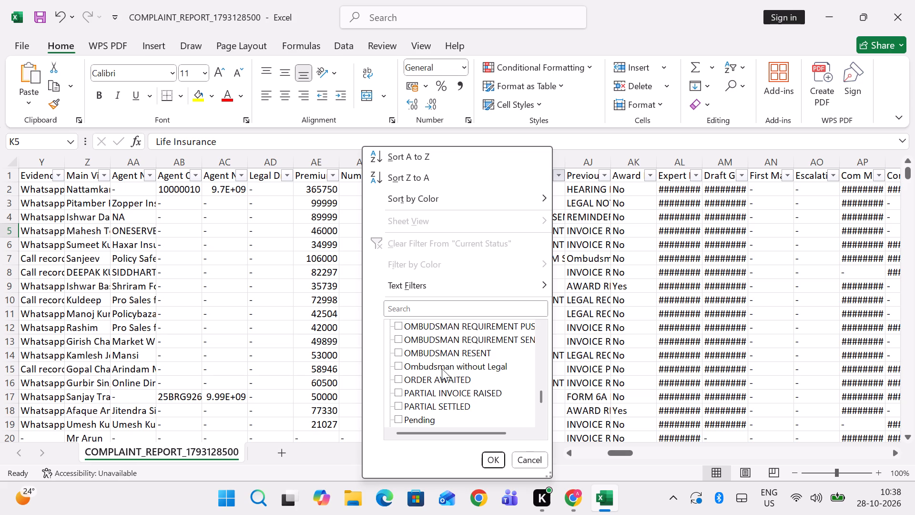
pyautogui.click(442, 369)
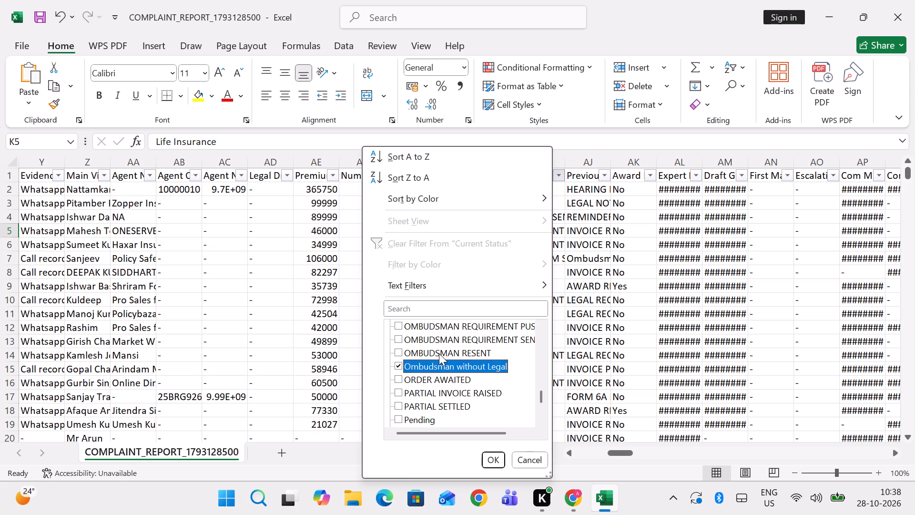
pyautogui.click(434, 352)
pyautogui.click(439, 335)
pyautogui.click(440, 326)
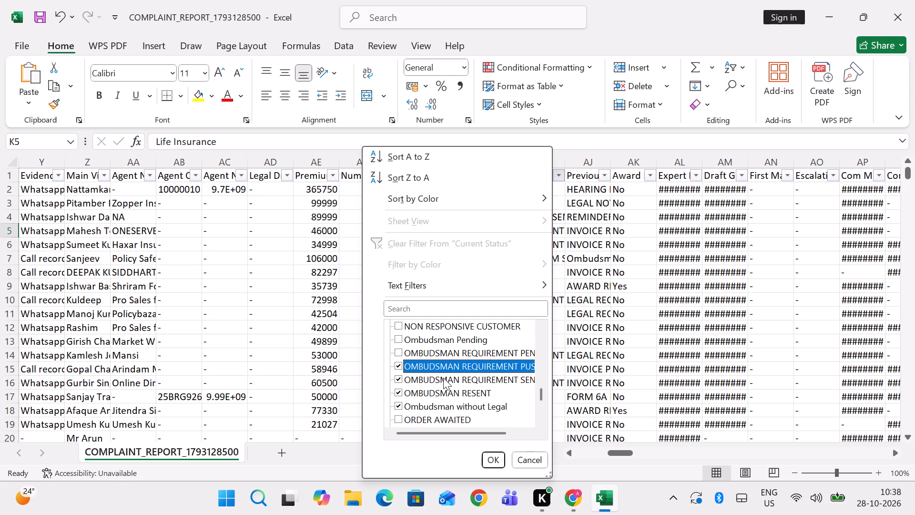
pyautogui.click(444, 353)
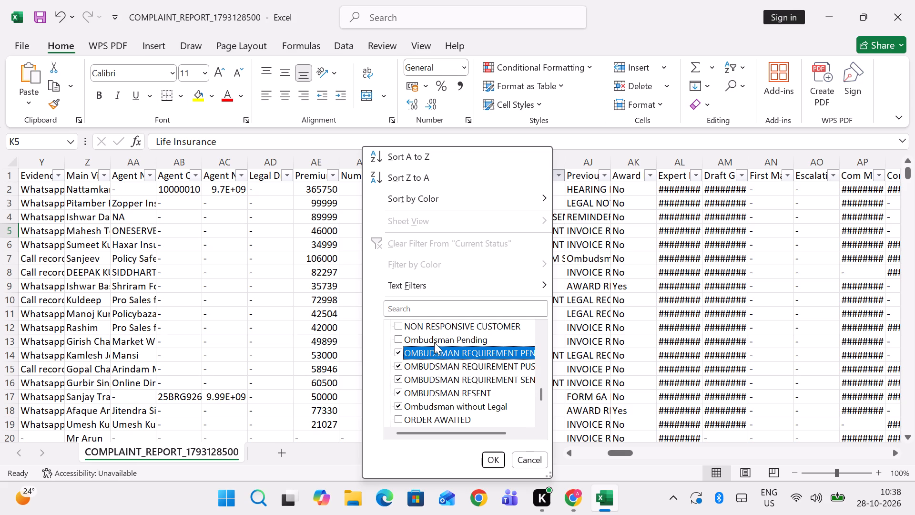
pyautogui.click(434, 342)
pyautogui.click(435, 330)
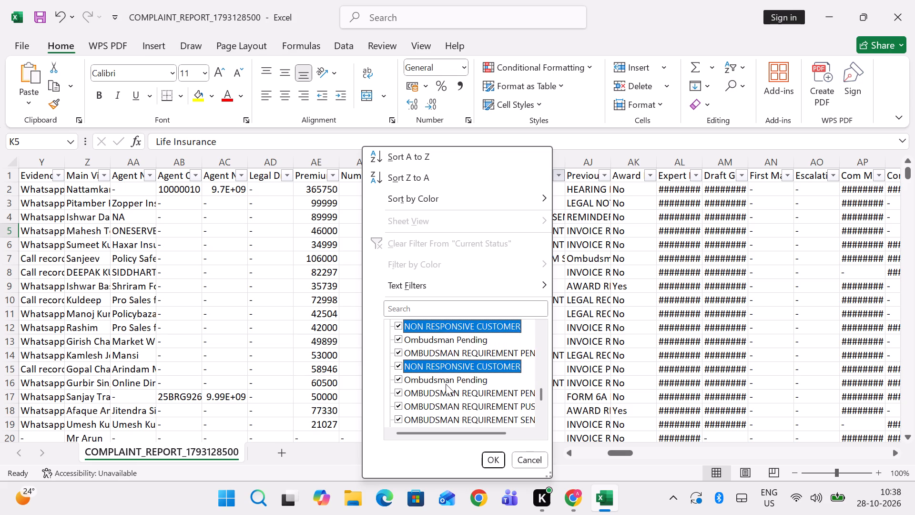
pyautogui.click(437, 349)
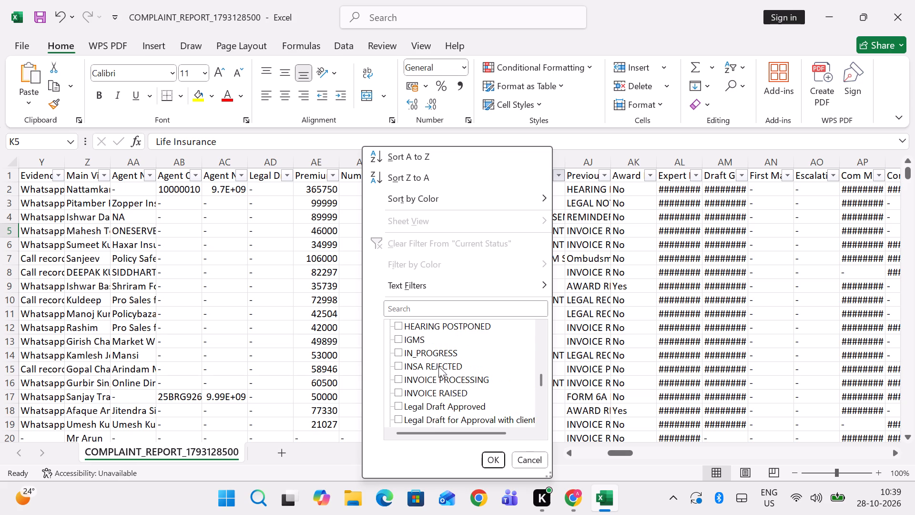
# Include HEARING DONE, HEARING DATE RECEIVED, HEARING POSTPONED, FORM 6A SENT and FORM 6A PUSHED in the Current Status filter.
pyautogui.scroll(1, 444, 346)
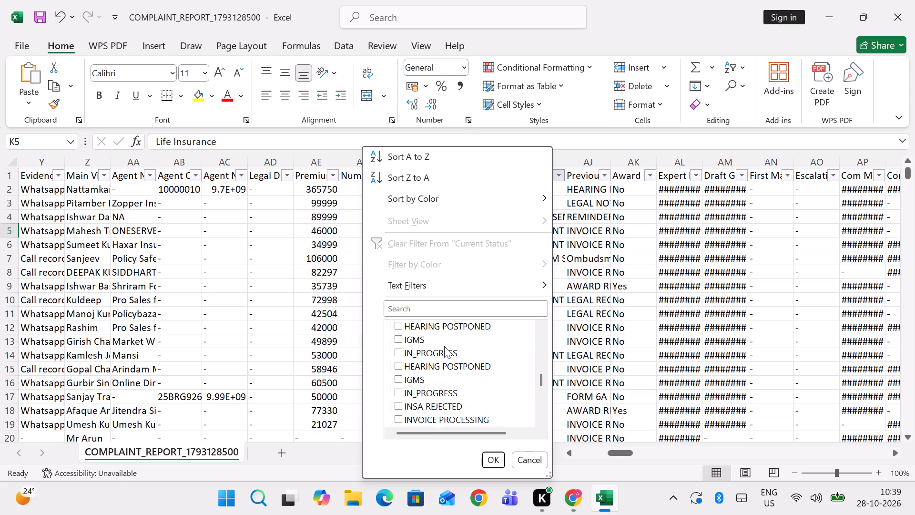
pyautogui.click(443, 353)
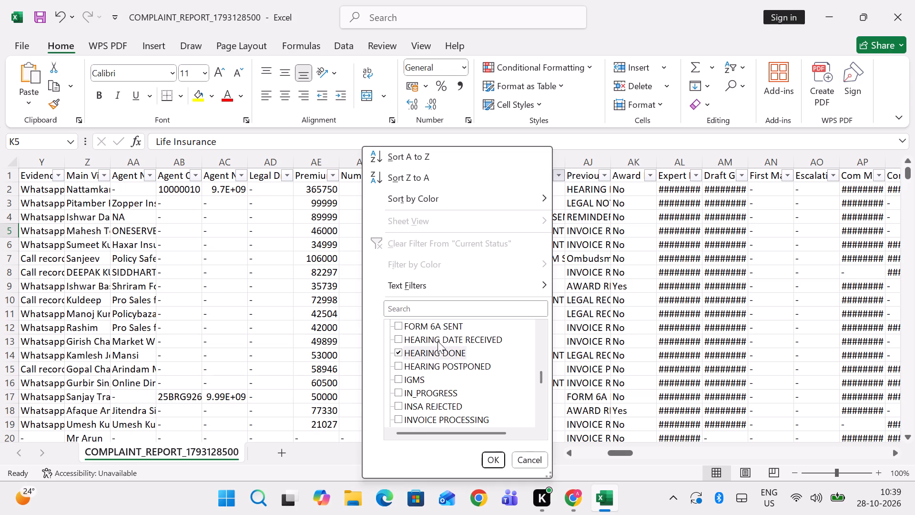
pyautogui.click(437, 340)
pyautogui.click(437, 327)
pyautogui.click(435, 363)
pyautogui.scroll(1, 435, 363)
pyautogui.click(431, 351)
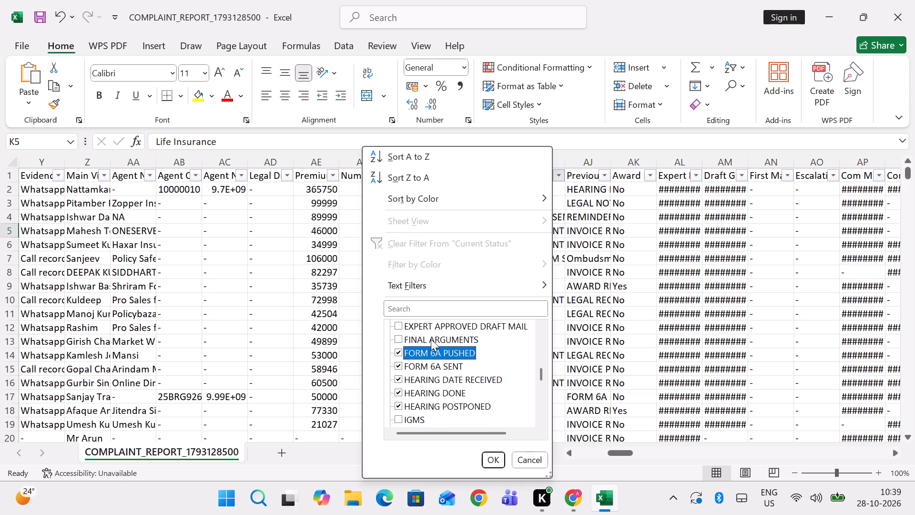
# Include COMPANY/IGMS in the Current Status filter and apply the filter to the report.
pyautogui.scroll(1, 431, 339)
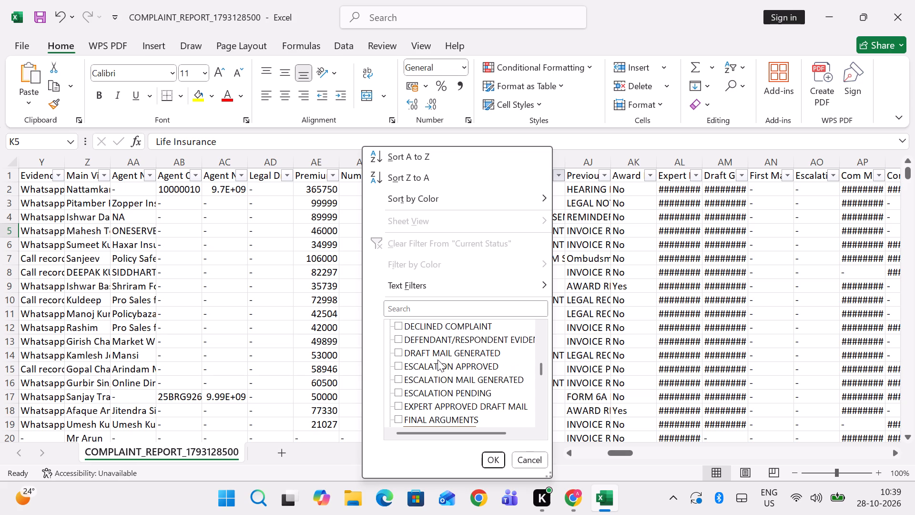
pyautogui.scroll(1, 437, 360)
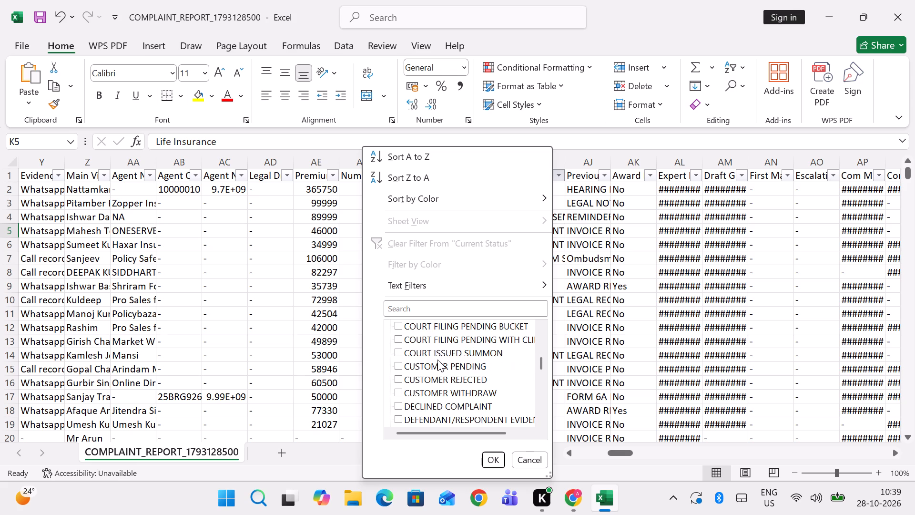
pyautogui.scroll(1, 437, 360)
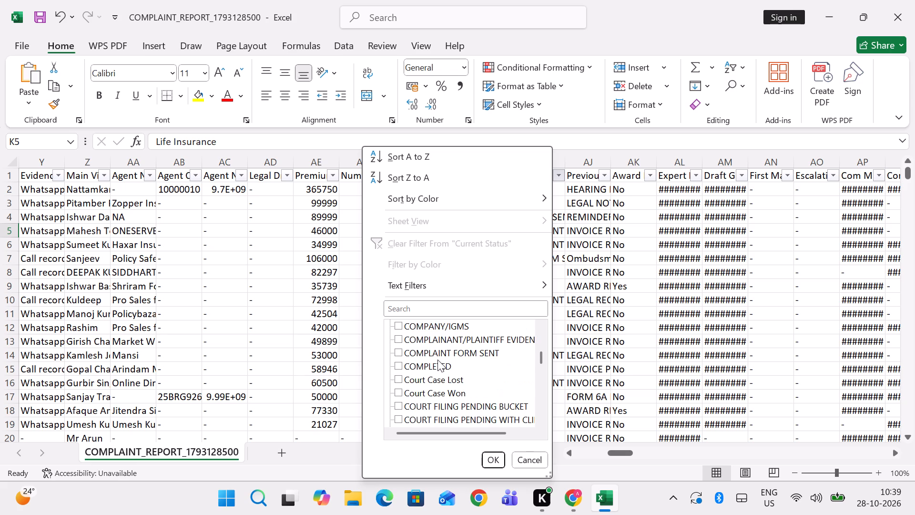
pyautogui.click(446, 326)
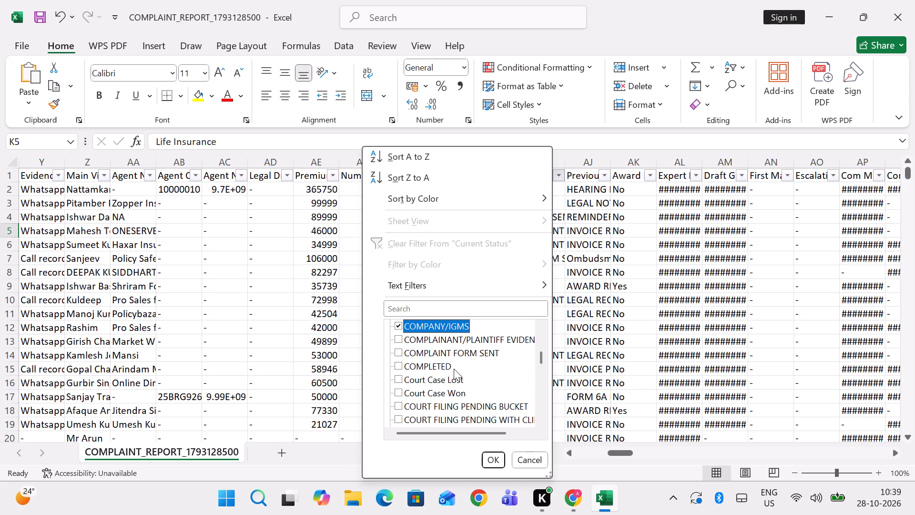
pyautogui.scroll(2, 454, 369)
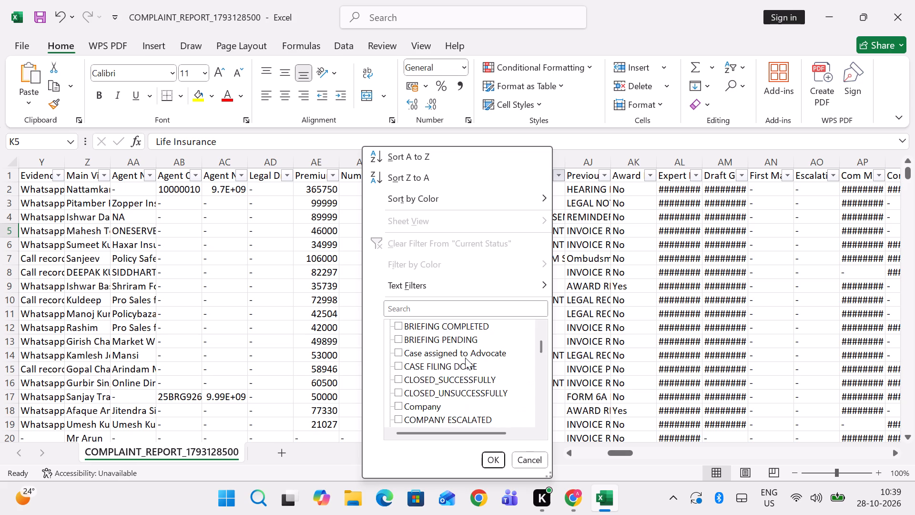
pyautogui.scroll(-1, 465, 358)
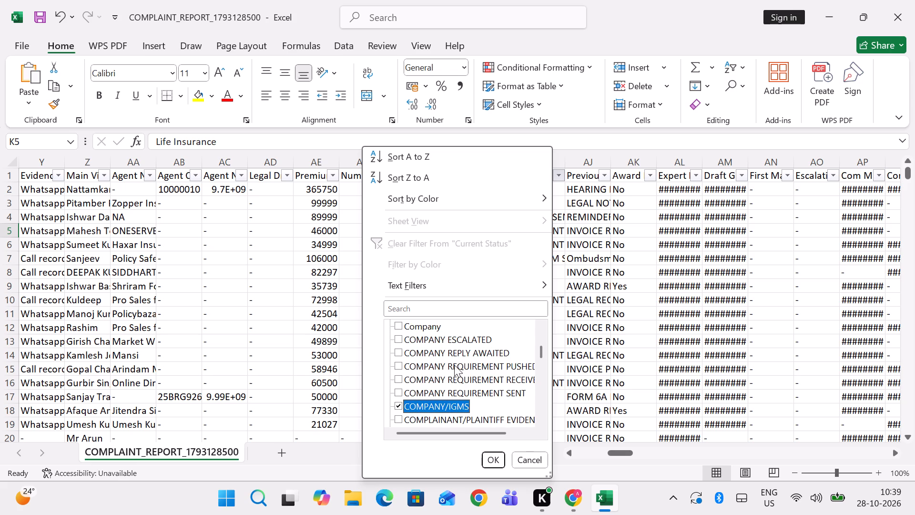
pyautogui.scroll(1, 455, 364)
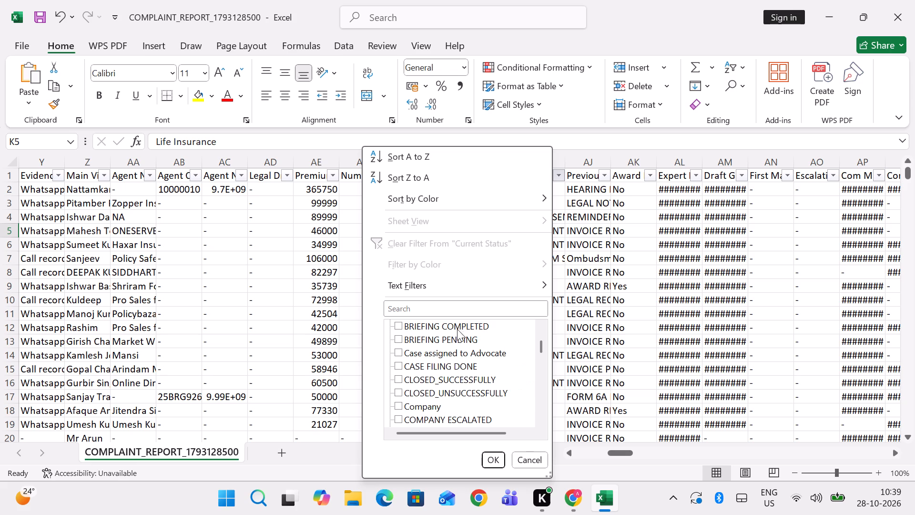
pyautogui.click(486, 458)
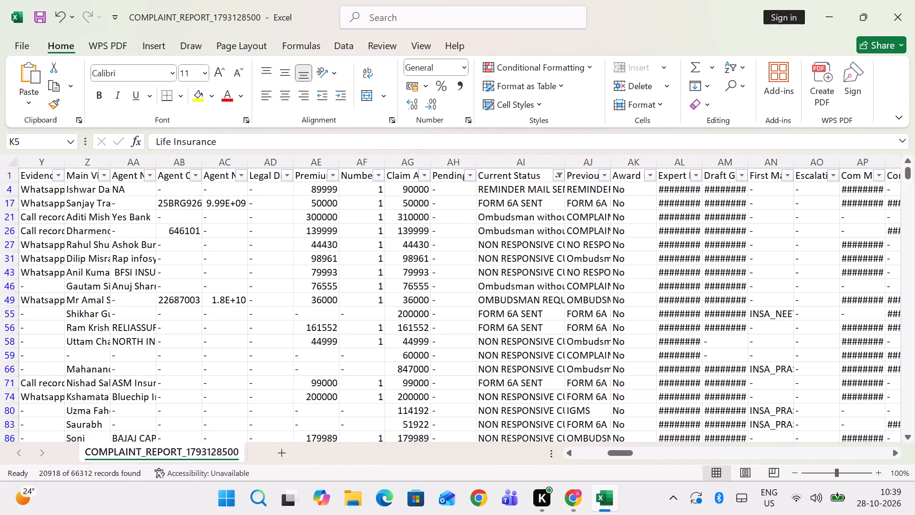
# Widen the Insurance Company column, column R, so that more of each insurer's name can be read.
pyautogui.hscroll(-2, 503, 237)
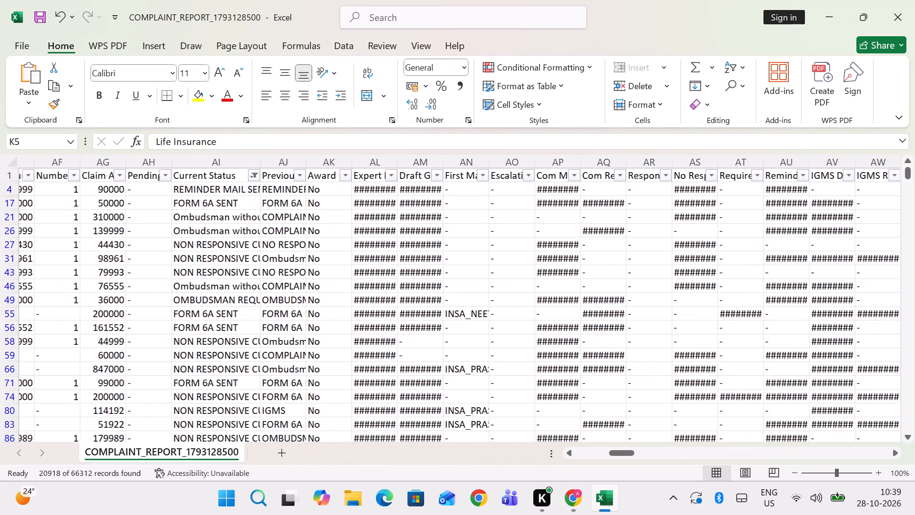
pyautogui.hscroll(-2, 503, 237)
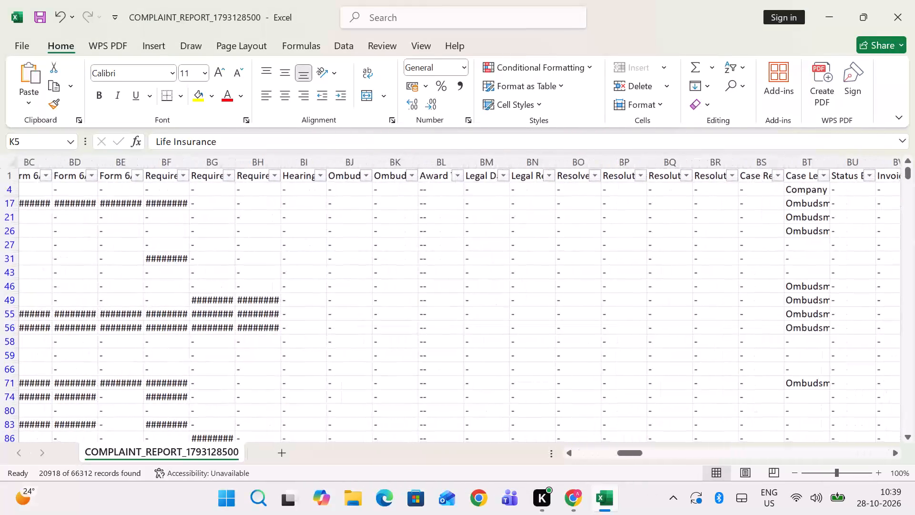
pyautogui.hscroll(-1, 503, 237)
pyautogui.hscroll(3, 503, 237)
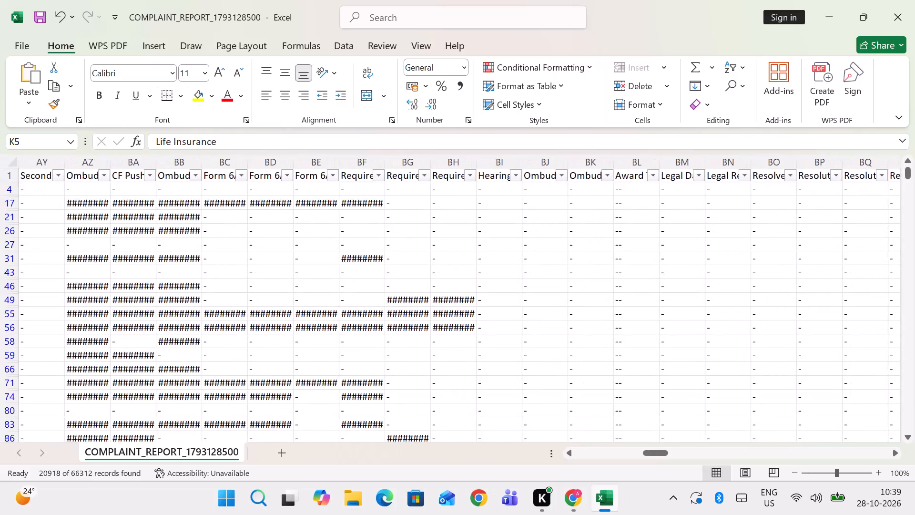
pyautogui.hscroll(1, 609, 268)
pyautogui.hscroll(2, 659, 274)
pyautogui.hscroll(3, 598, 266)
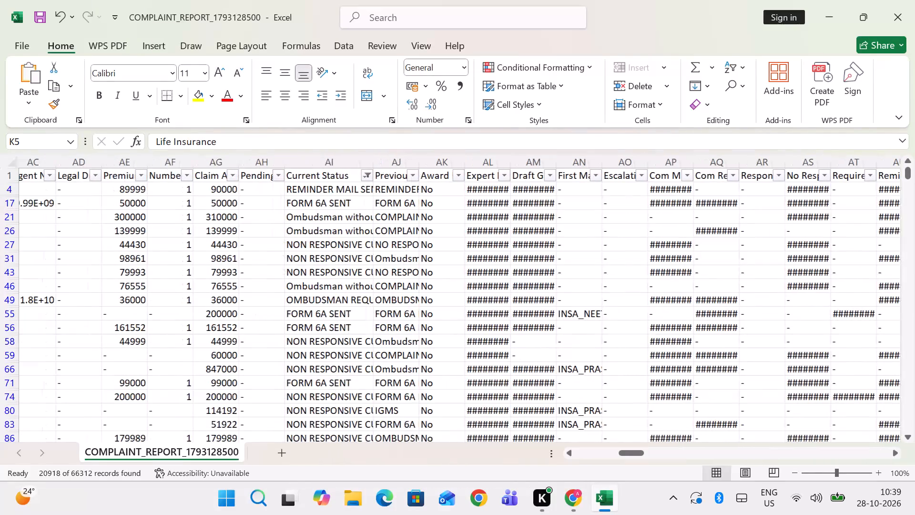
pyautogui.hscroll(3, 627, 254)
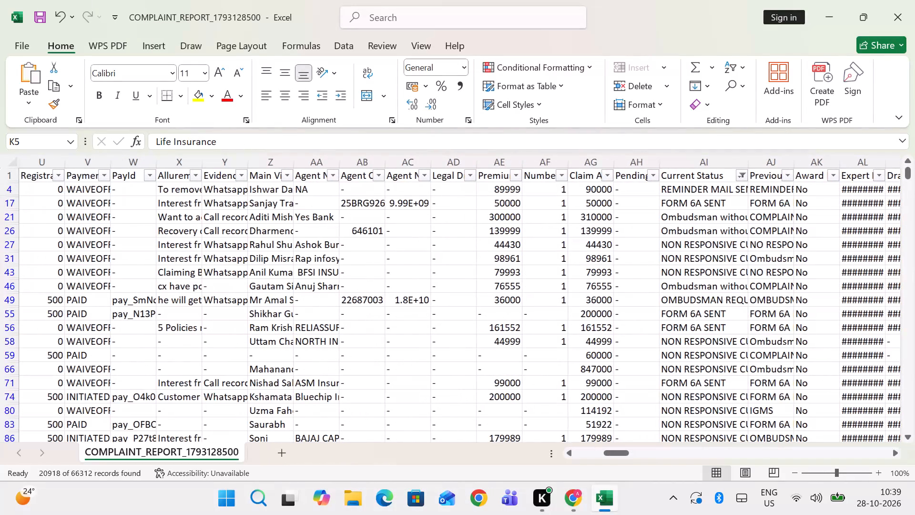
pyautogui.hscroll(1, 338, 213)
pyautogui.hscroll(1, 390, 229)
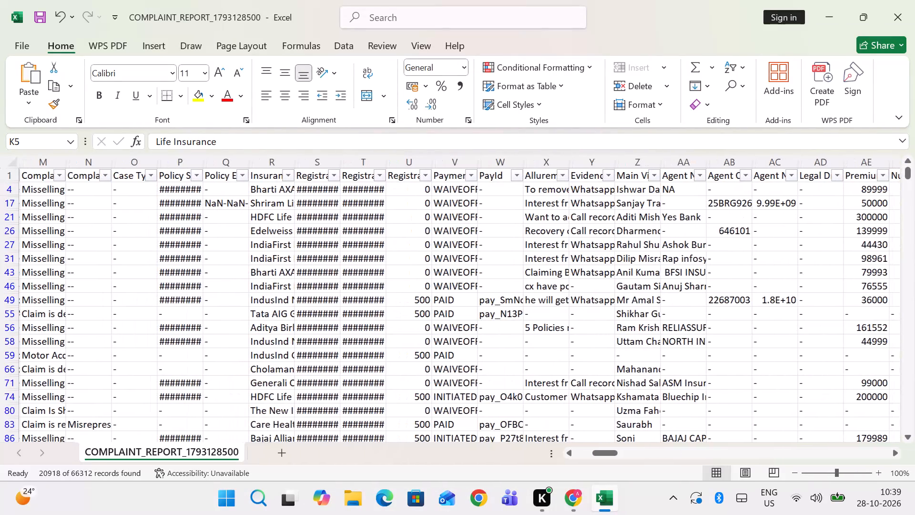
pyautogui.moveTo(293, 161); pyautogui.dragTo(324, 161)
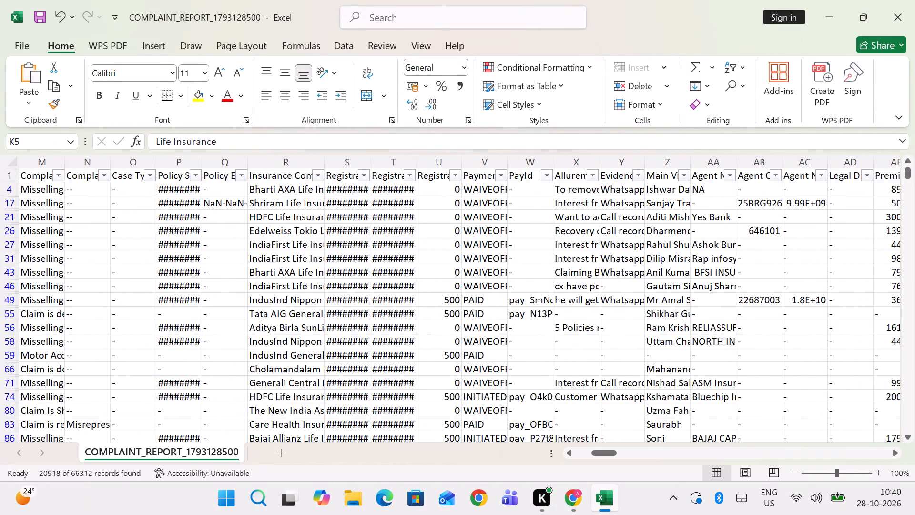
# Search the Insurance Company filter for "aditya" and select only Aditya Birla Health Insurance Co. Ltd.
pyautogui.click(319, 175)
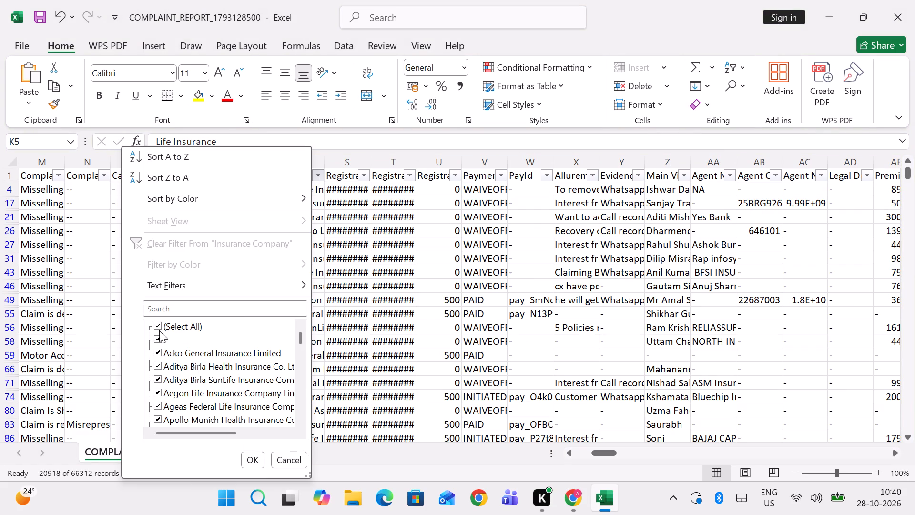
pyautogui.click(157, 326)
pyautogui.click(164, 315)
pyautogui.click(167, 310)
pyautogui.press('a')
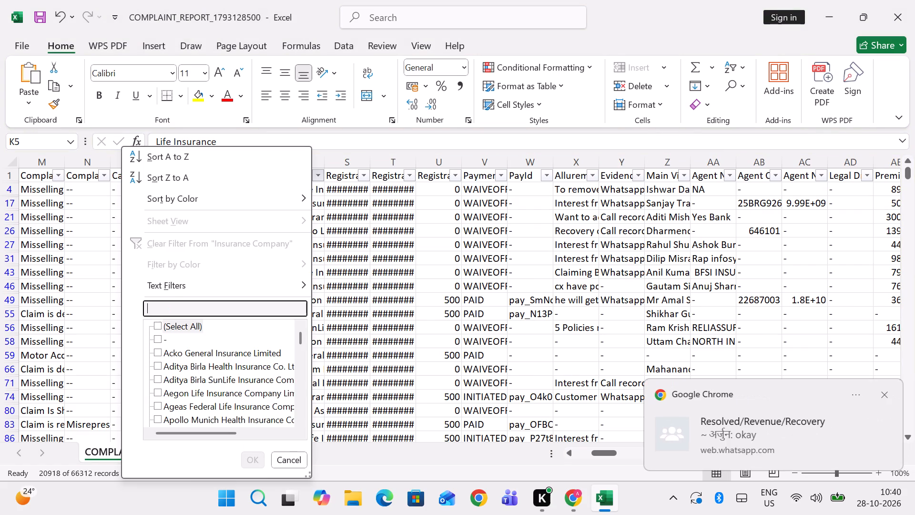
pyautogui.press('d')
pyautogui.press('BackSpace')
pyautogui.write('aditya')
pyautogui.click(171, 329)
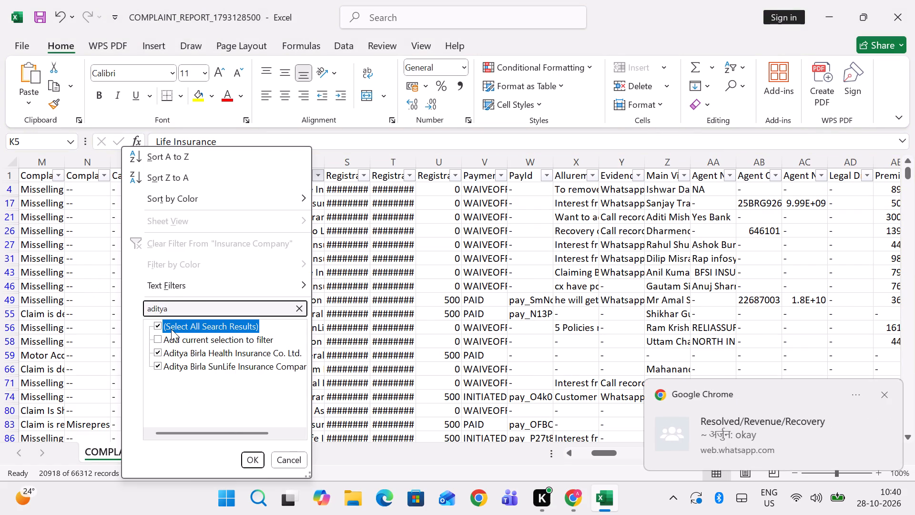
pyautogui.click(193, 357)
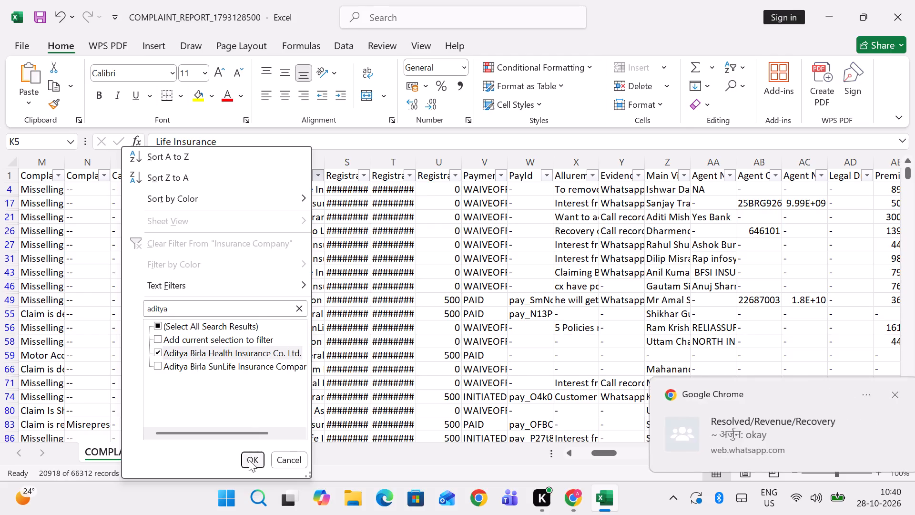
# Apply the Insurance Company filter for Aditya Birla Health Insurance Co. Ltd. and select the whole Insurance Company column.
pyautogui.click(248, 462)
pyautogui.click(295, 159)
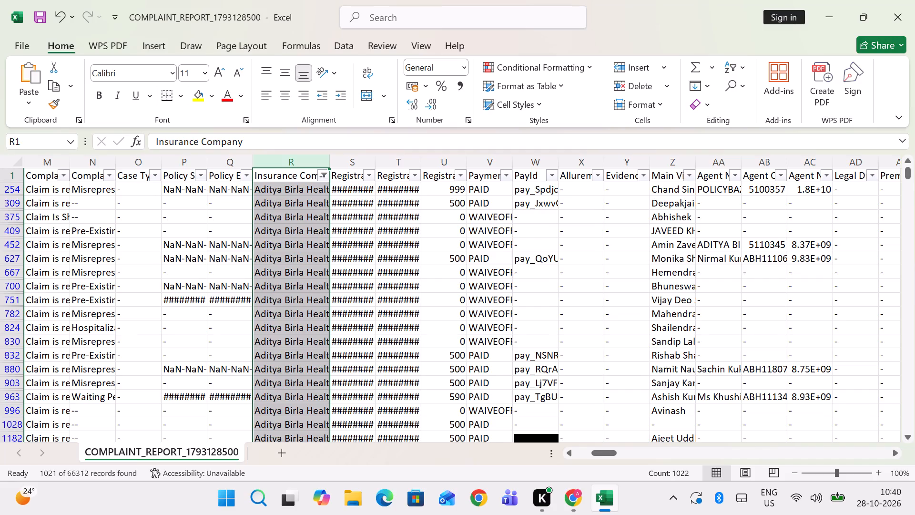
# Copy the Name, Email Id and Phone Number columns, D to F, of the filtered complaint report.
pyautogui.hscroll(5, 472, 265)
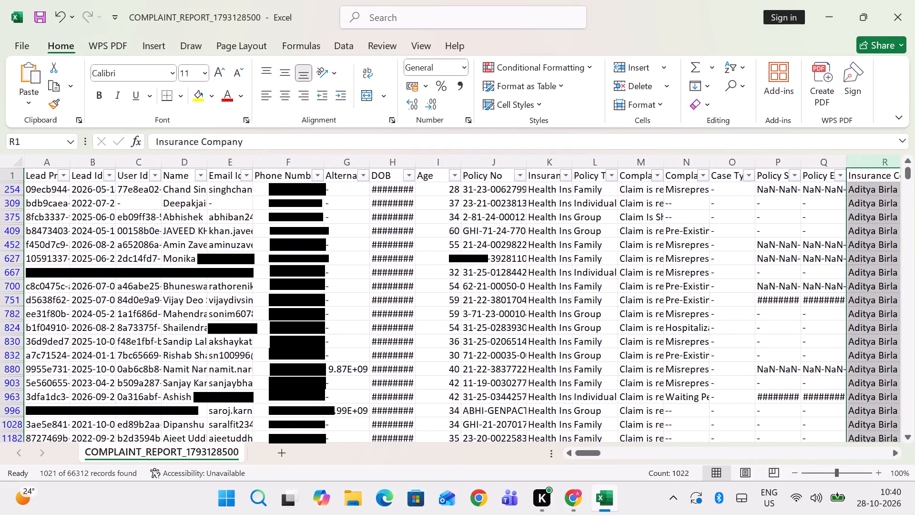
pyautogui.click(173, 154)
pyautogui.hotkey('shift', 'Right')
pyautogui.hotkey('shift', 'Right')
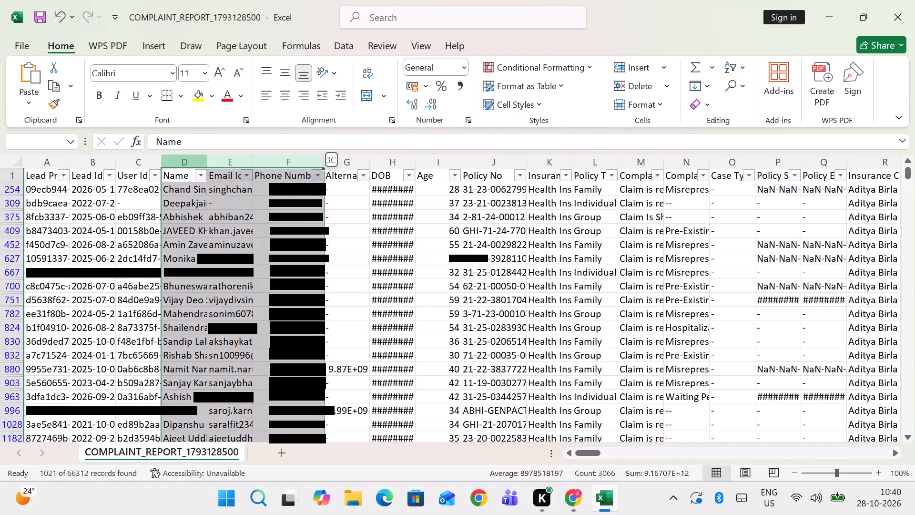
pyautogui.hotkey('ctrl', 'c')
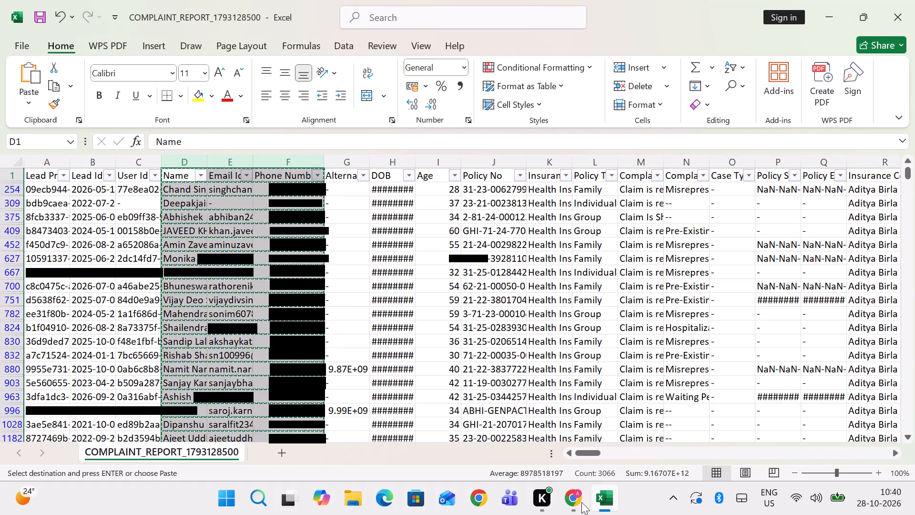
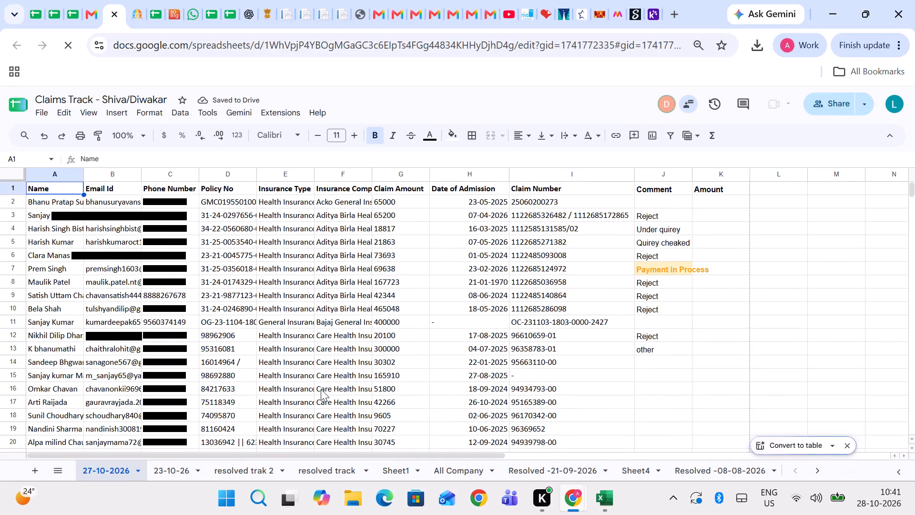
# Add a new sheet named "Aditya birla" to the Claims Track spreadsheet, placed before the 27-10-2026 sheet.
pyautogui.scroll(-3, 321, 389)
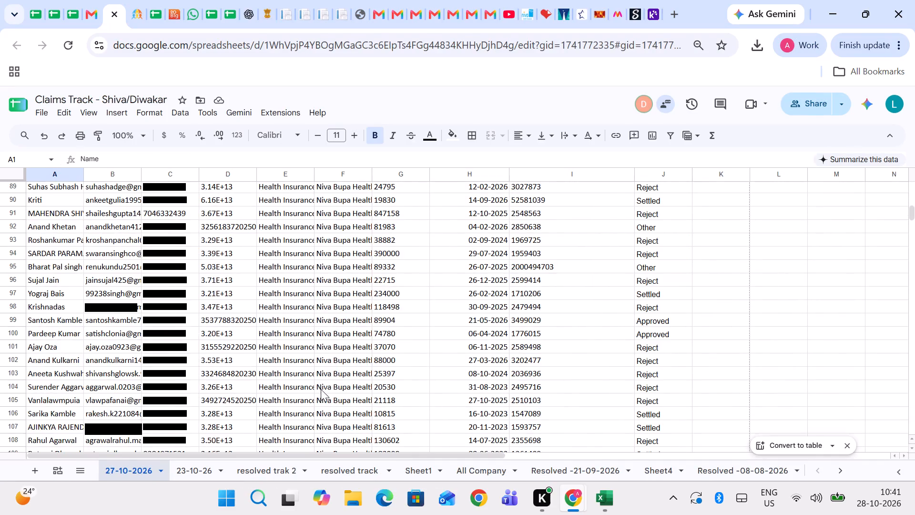
pyautogui.scroll(3, 365, 355)
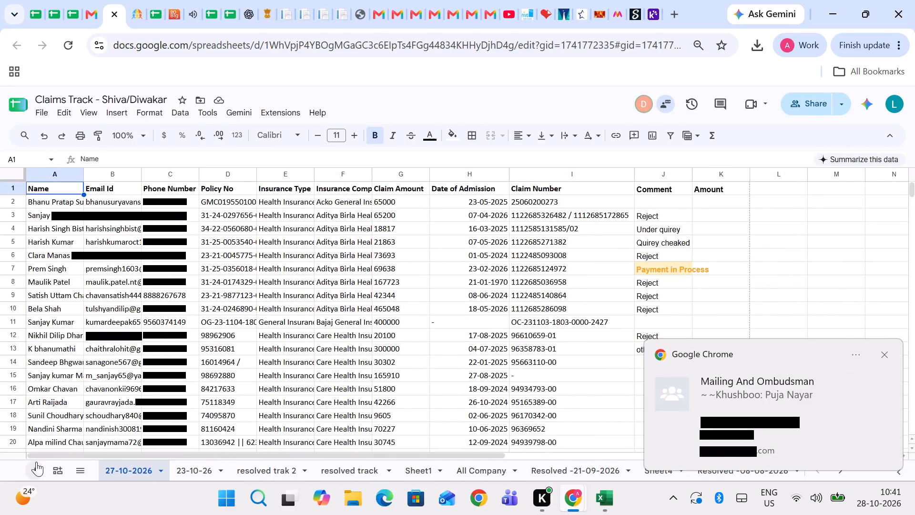
pyautogui.click(35, 462)
pyautogui.moveTo(195, 472); pyautogui.dragTo(132, 478)
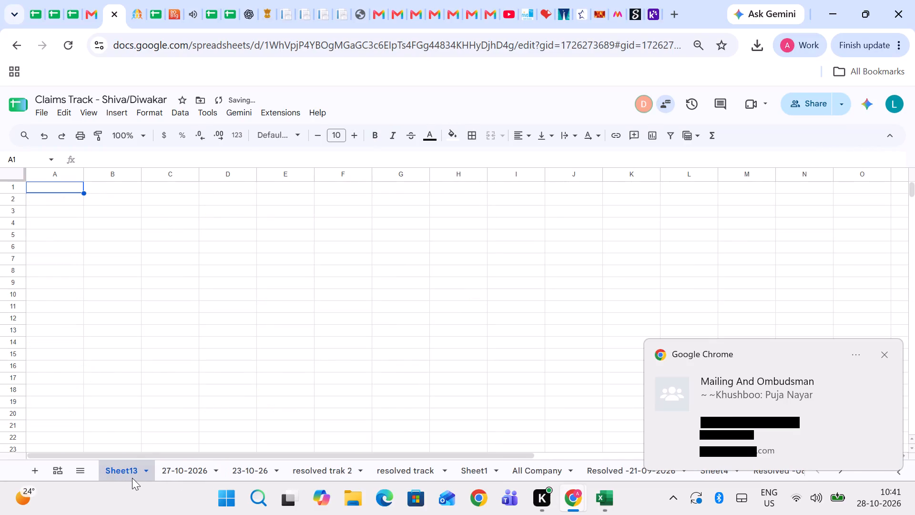
pyautogui.rightClick(132, 478)
pyautogui.click(135, 299)
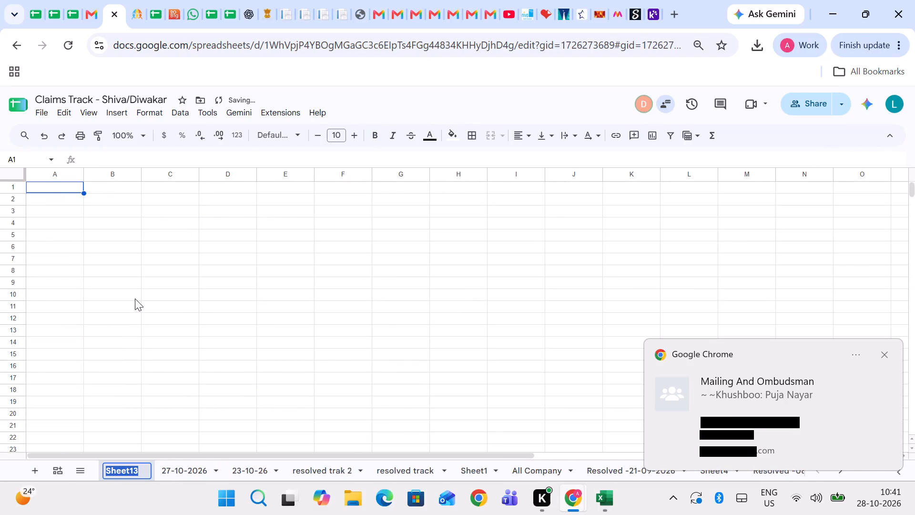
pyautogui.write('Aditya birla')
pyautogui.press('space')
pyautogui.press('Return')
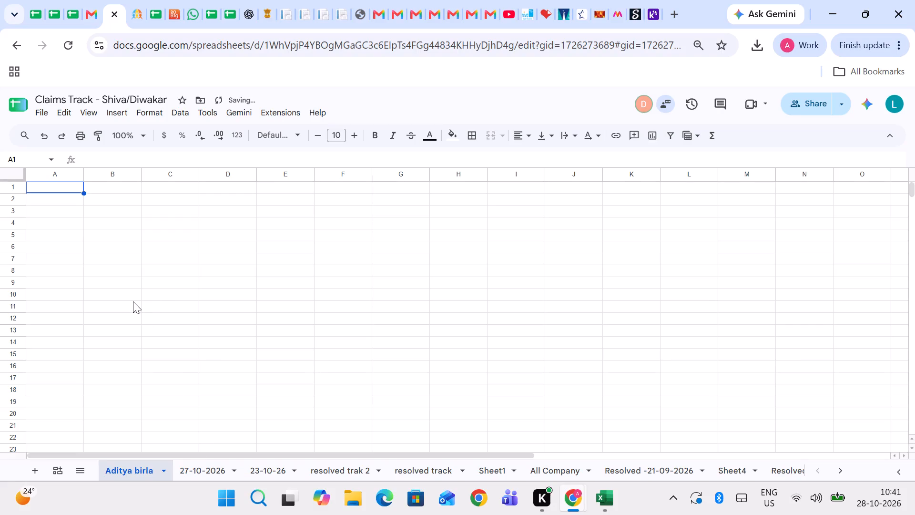
# Paste the copied Name, Email Id and Phone Number columns into the Aditya birla sheet, starting at cell A1.
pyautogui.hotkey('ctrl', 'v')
pyautogui.scroll(4, 317, 283)
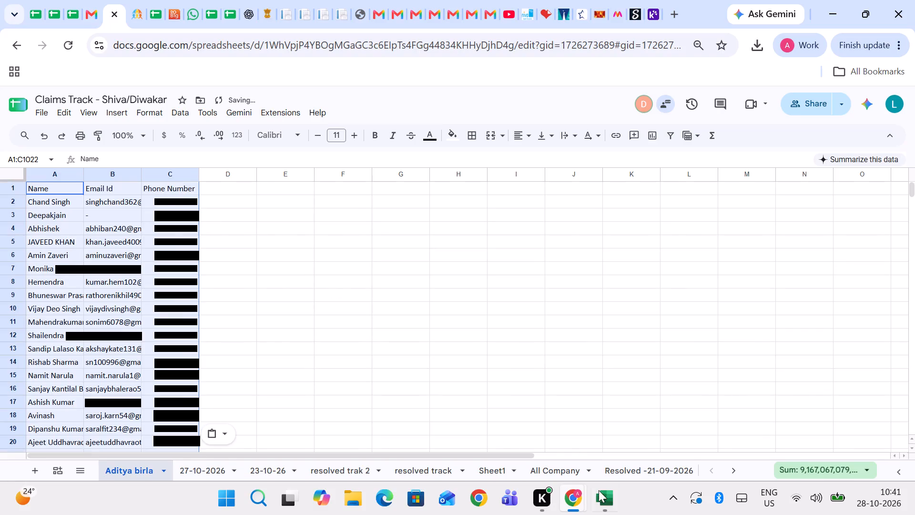
pyautogui.click(600, 492)
pyautogui.rightClick(472, 309)
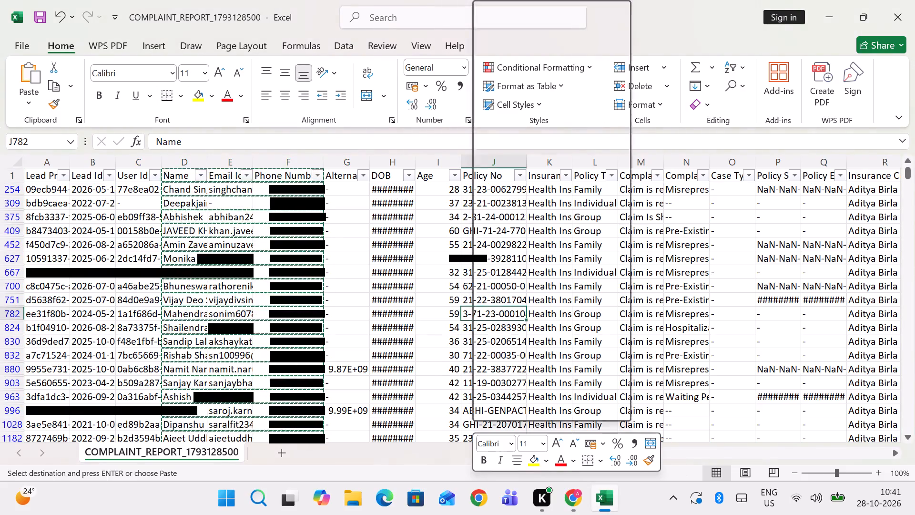
# Copy the complaint report's Policy No column into column D of the Aditya birla sheet in Claims Track, and widen that column.
pyautogui.click(467, 158)
pyautogui.click(466, 158)
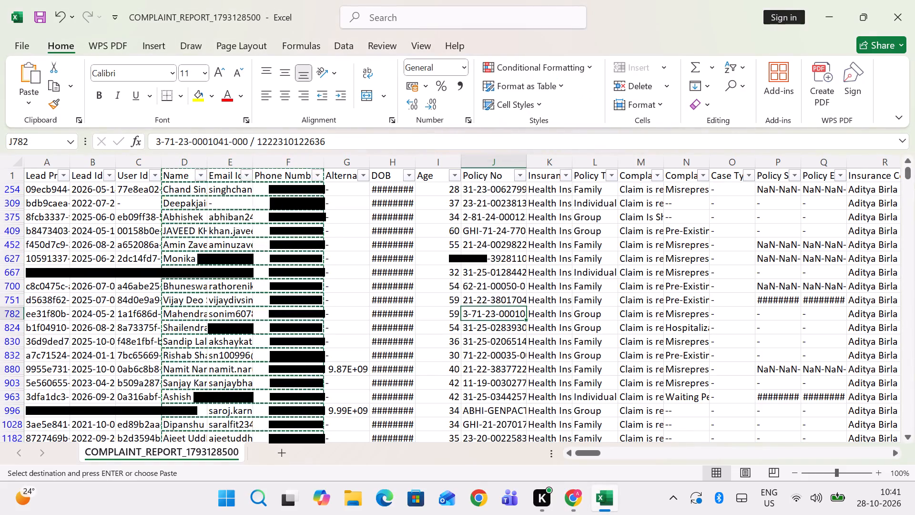
pyautogui.click(481, 164)
pyautogui.hotkey('ctrl', 'c')
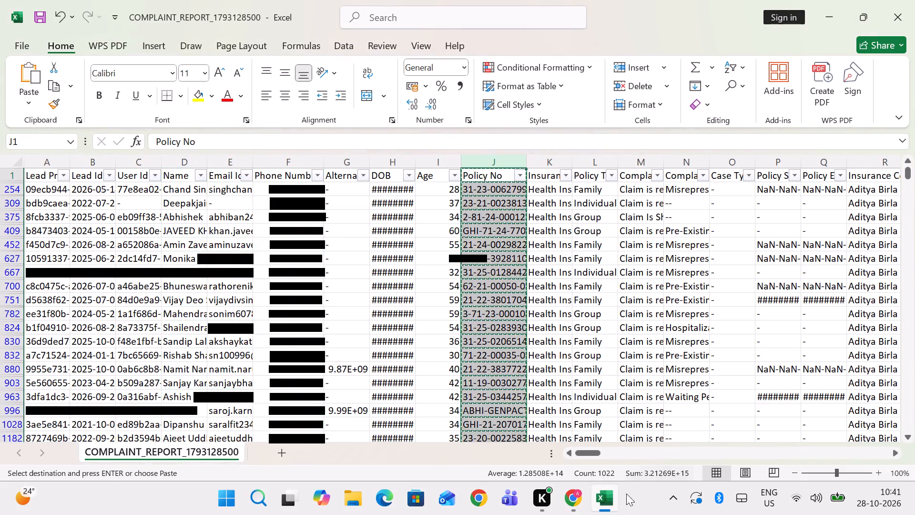
pyautogui.click(610, 505)
pyautogui.moveTo(225, 182); pyautogui.dragTo(224, 186)
pyautogui.click(223, 191)
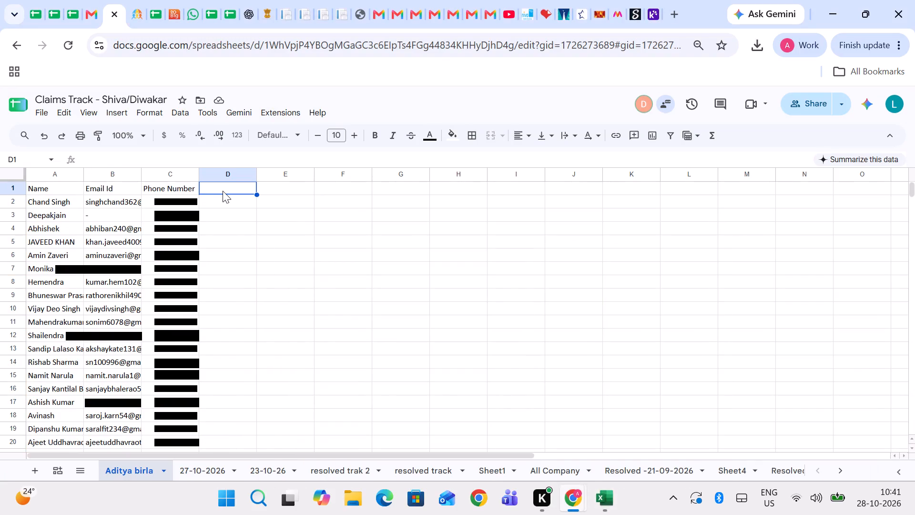
pyautogui.hotkey('ctrl', 'v')
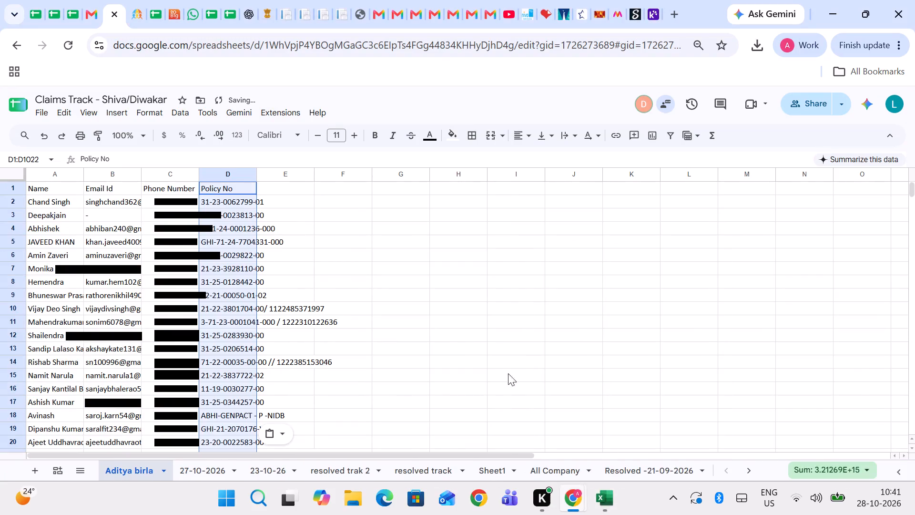
pyautogui.moveTo(258, 171); pyautogui.dragTo(310, 175)
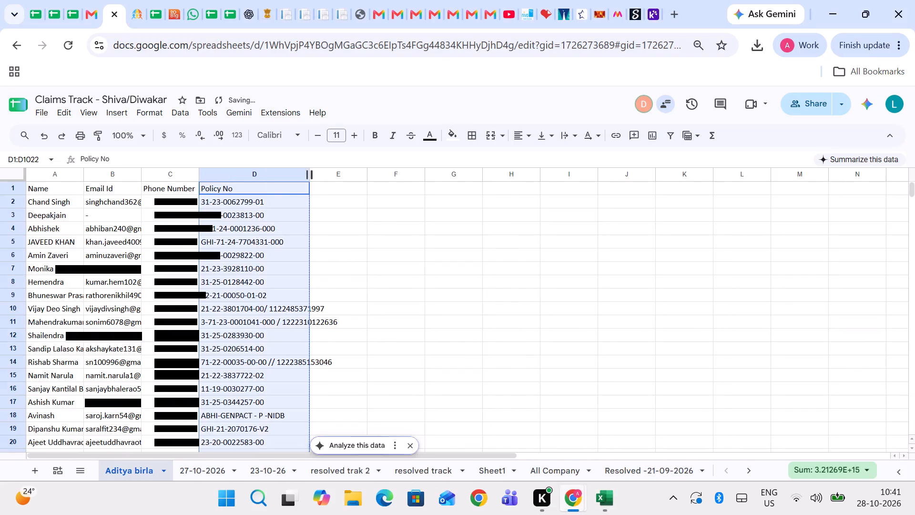
# Copy the complaint report's Insurance Company column into column E of the Aditya birla sheet in Claims Track.
pyautogui.click(613, 497)
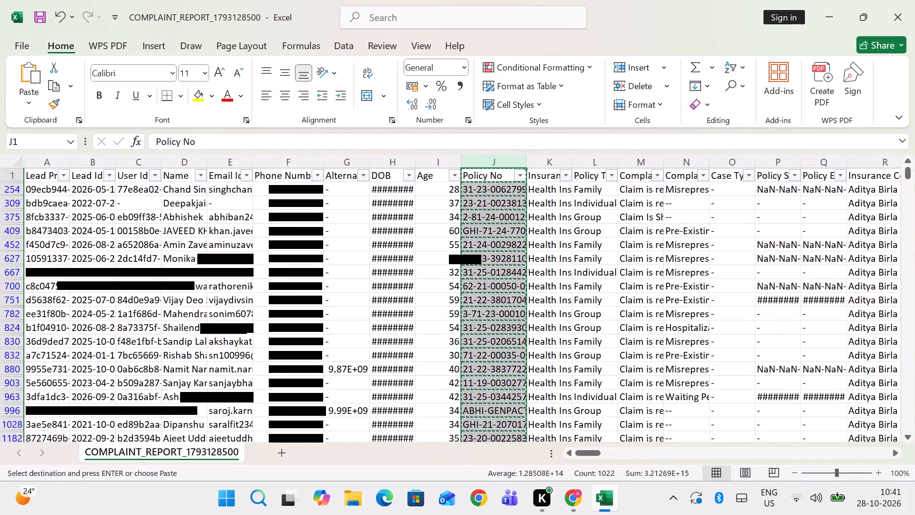
pyautogui.hscroll(-1, 586, 394)
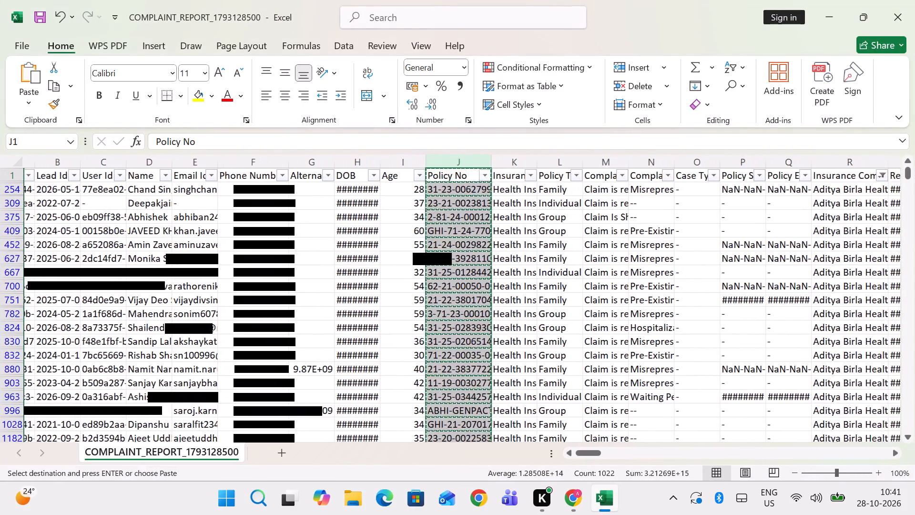
pyautogui.hscroll(-1, 606, 354)
pyautogui.hscroll(-4, 562, 330)
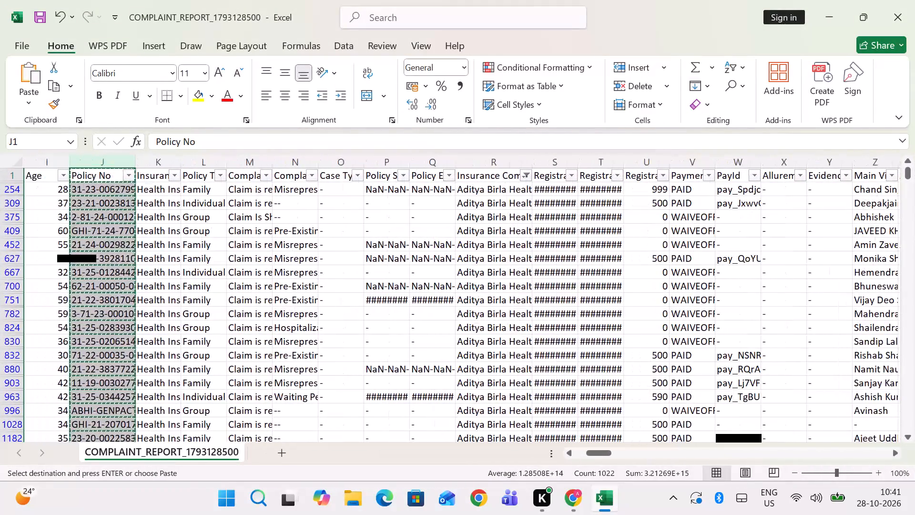
pyautogui.click(485, 158)
pyautogui.hotkey('ctrl', 'c')
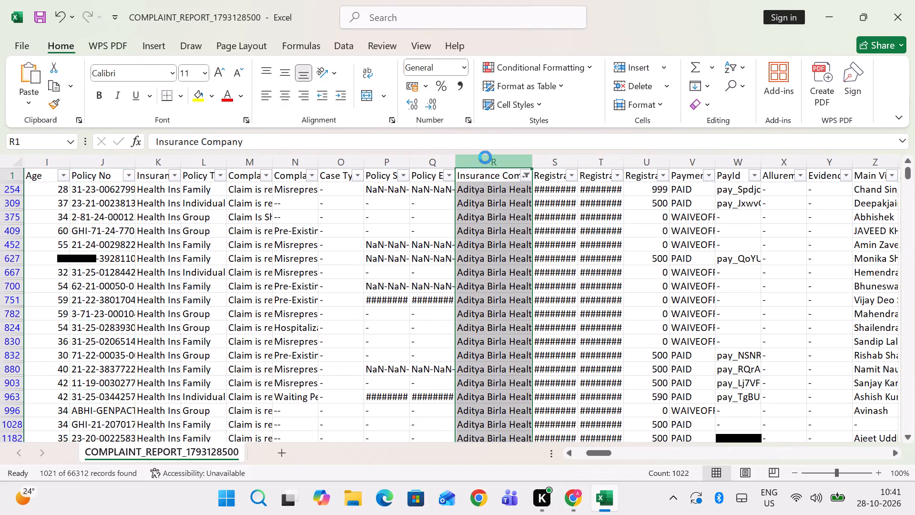
pyautogui.click(606, 499)
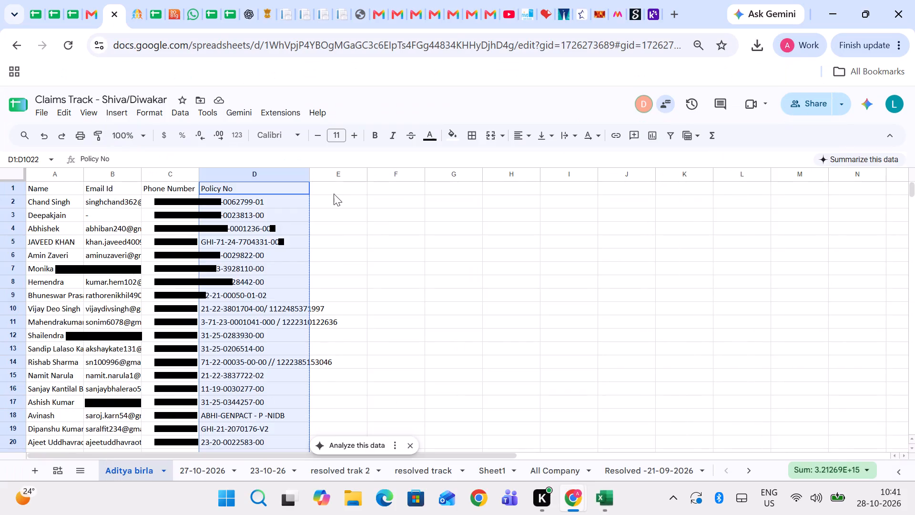
pyautogui.click(334, 189)
pyautogui.hotkey('ctrl', 'v')
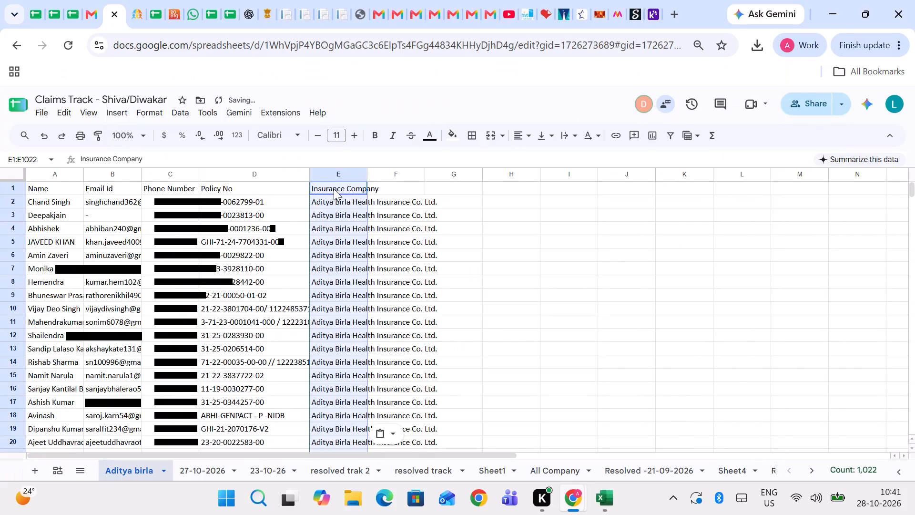
# Copy the complaint report's Claim Amount column into column F of the Aditya birla sheet in Claims Track.
pyautogui.click(612, 507)
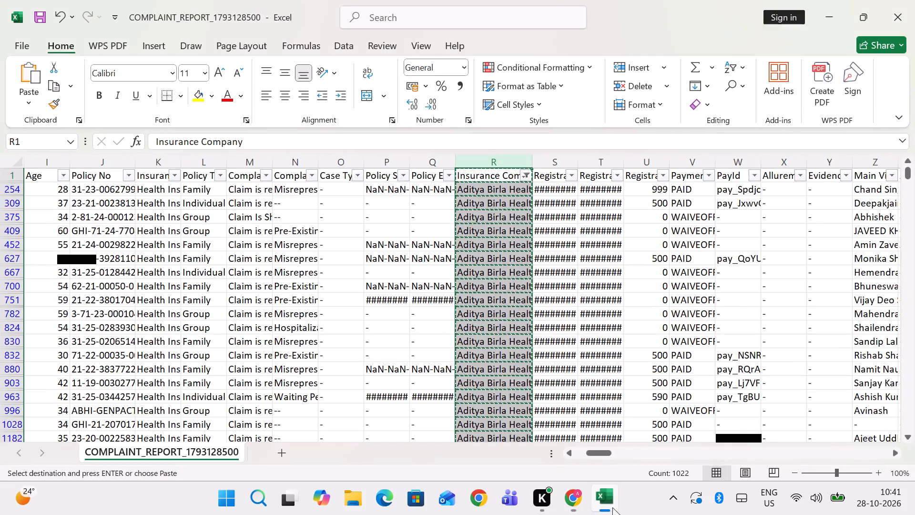
pyautogui.hscroll(-2, 625, 383)
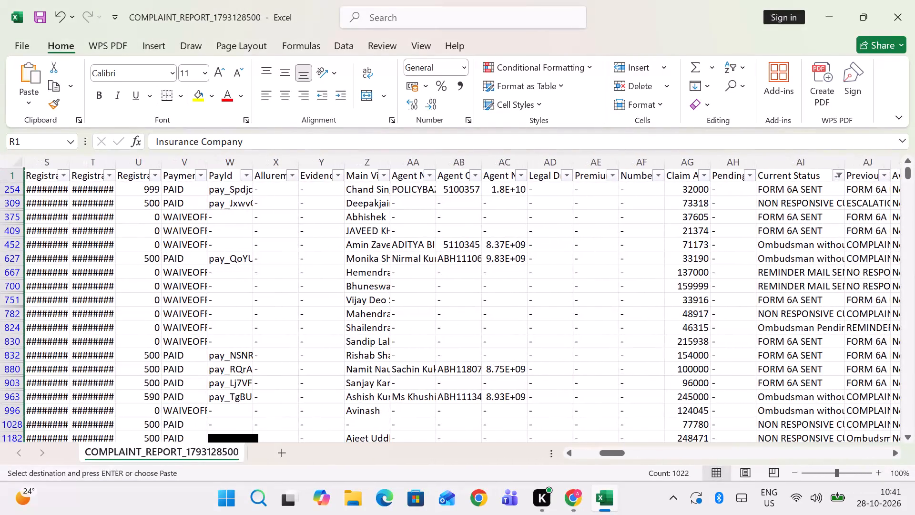
pyautogui.click(681, 156)
pyautogui.hotkey('ctrl', 'c')
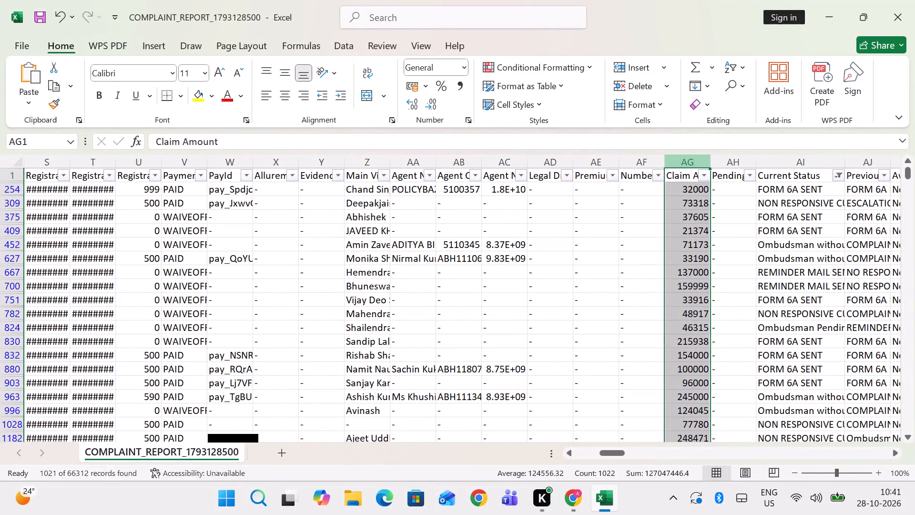
pyautogui.click(613, 498)
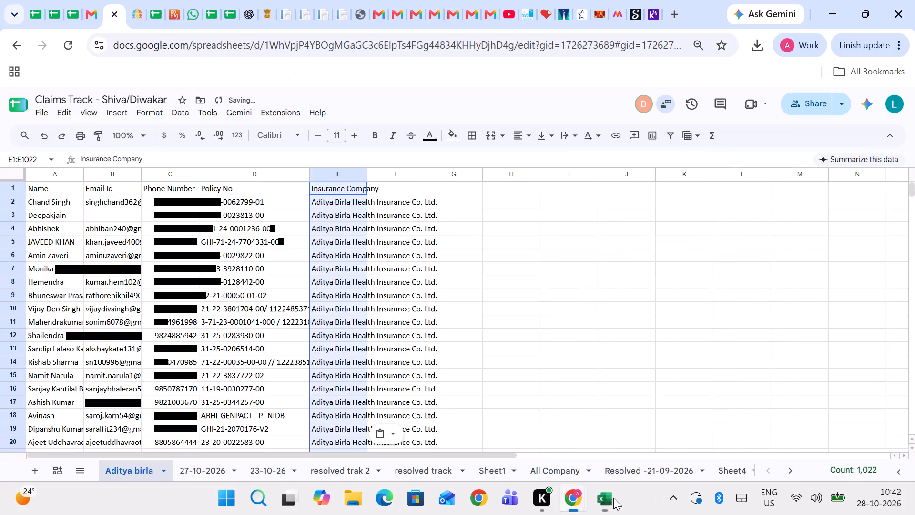
pyautogui.click(392, 188)
pyautogui.hotkey('ctrl', 'v')
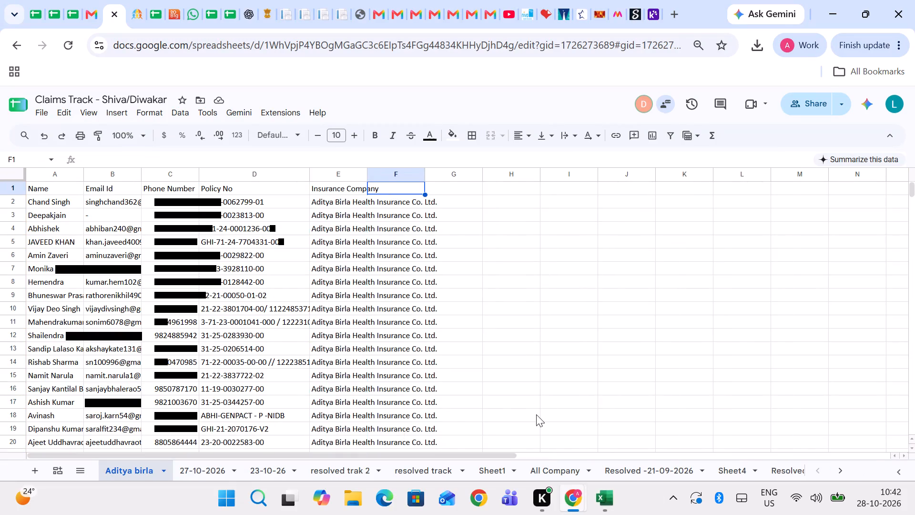
# Copy the complaint report's Current Status column into column G of the Aditya birla sheet, starting at the header row.
pyautogui.click(604, 496)
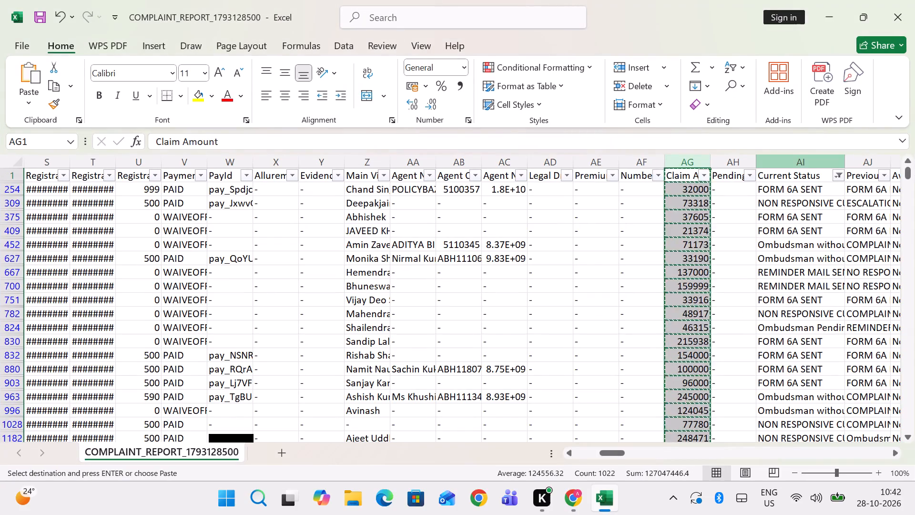
pyautogui.click(785, 165)
pyautogui.hotkey('ctrl', 'c')
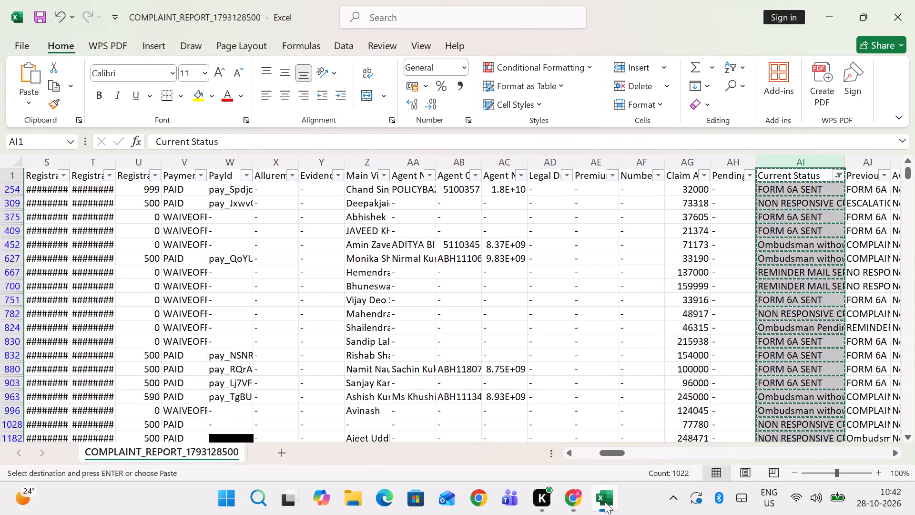
pyautogui.click(605, 502)
pyautogui.keyDown('ctrl'); pyautogui.click(459, 194); pyautogui.keyUp('ctrl')
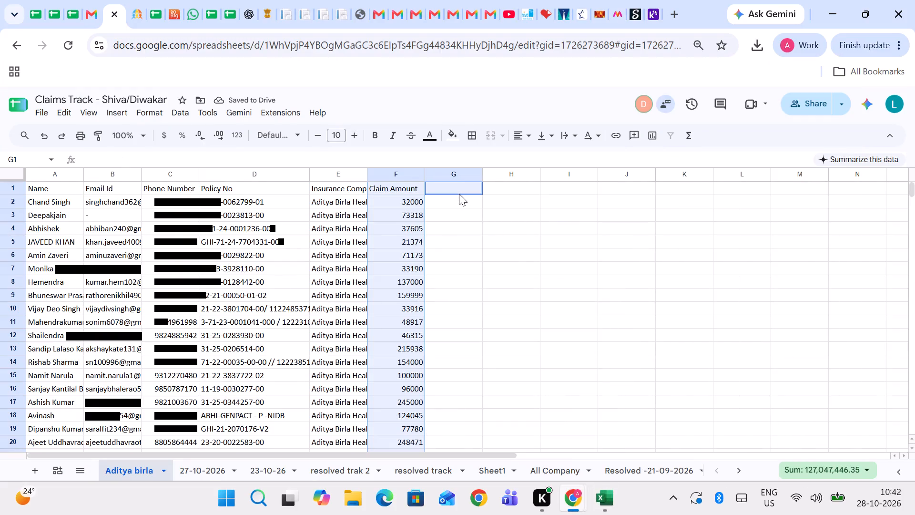
pyautogui.hotkey('ctrl', 'v')
pyautogui.moveTo(462, 246); pyautogui.dragTo(462, 240)
pyautogui.click(459, 179)
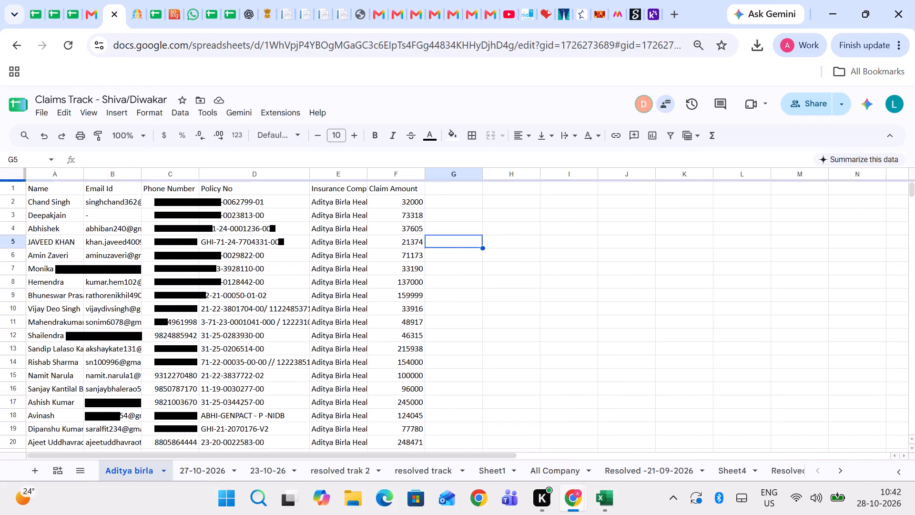
pyautogui.click(455, 192)
pyautogui.hotkey('ctrl', 'v')
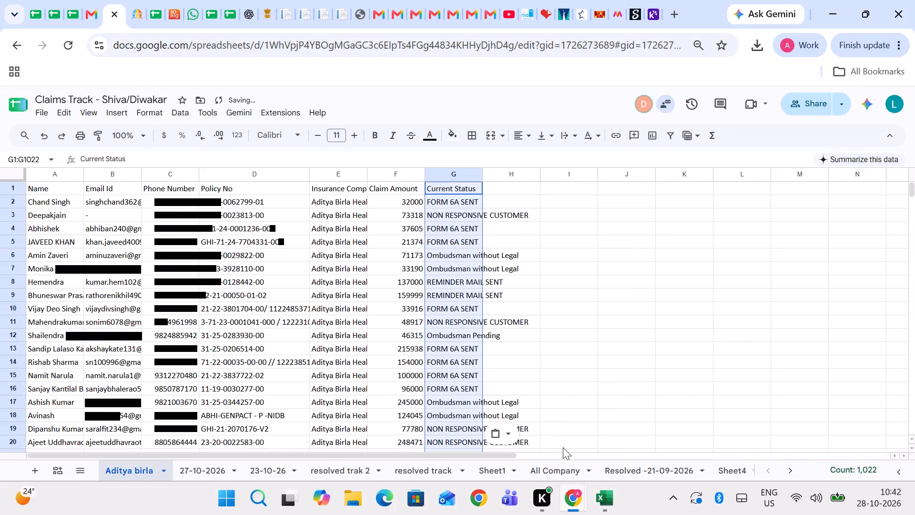
# Switch to the complaint report in Excel, locate the Claim Number column (FQ) and widen it so its values fit.
pyautogui.click(609, 502)
pyautogui.hscroll(-3, 612, 331)
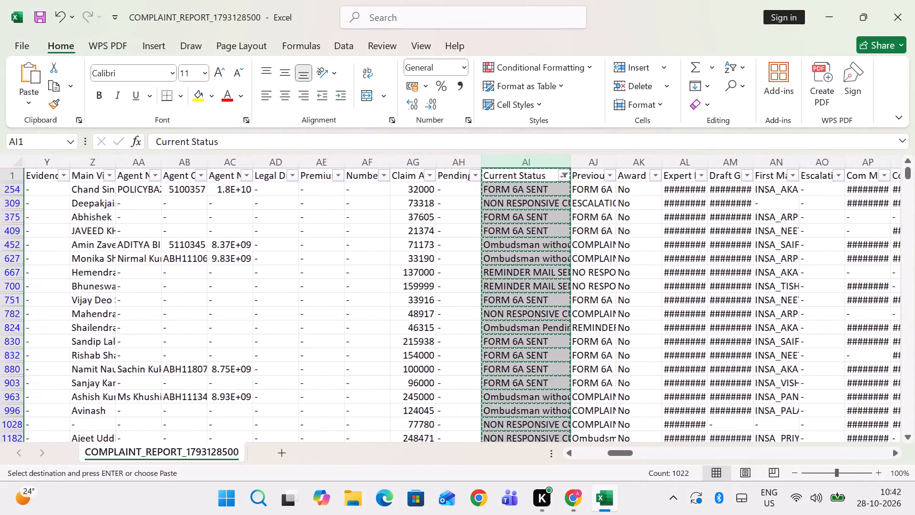
pyautogui.hscroll(-1, 578, 324)
pyautogui.hscroll(-2, 533, 324)
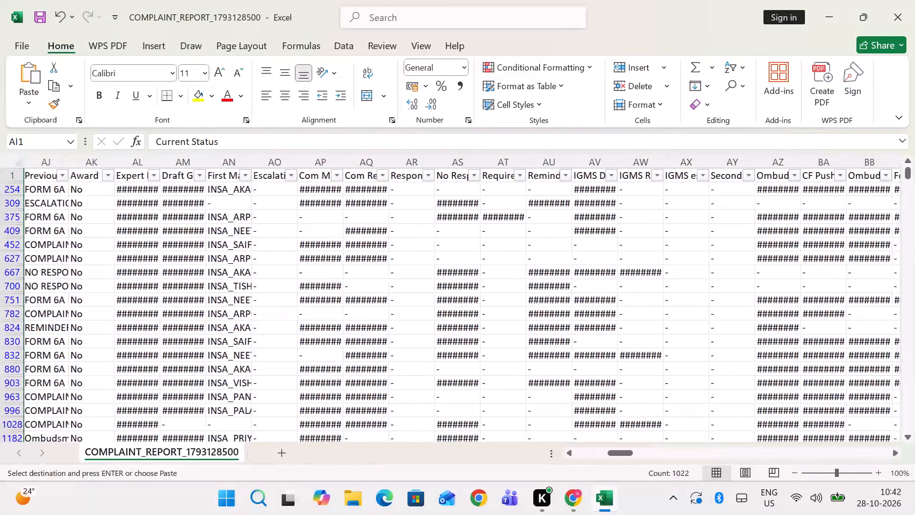
pyautogui.hscroll(-4, 533, 324)
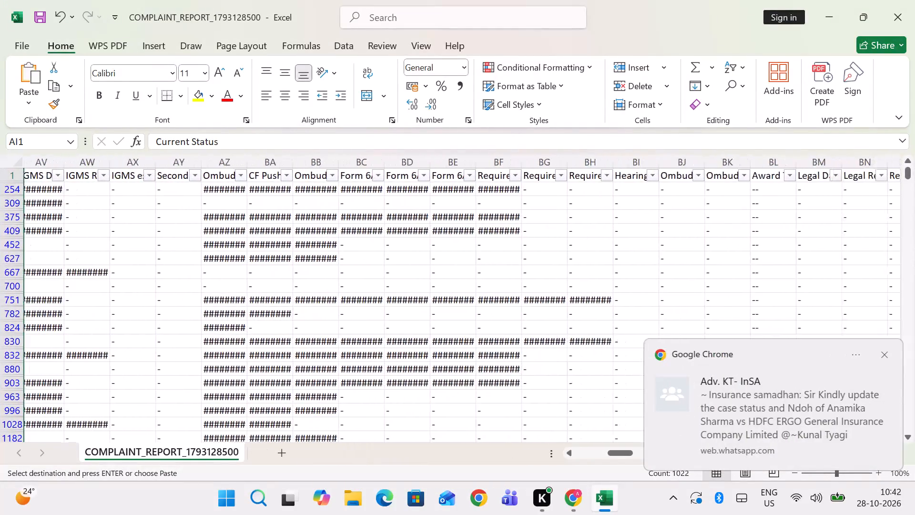
pyautogui.hscroll(-2, 533, 324)
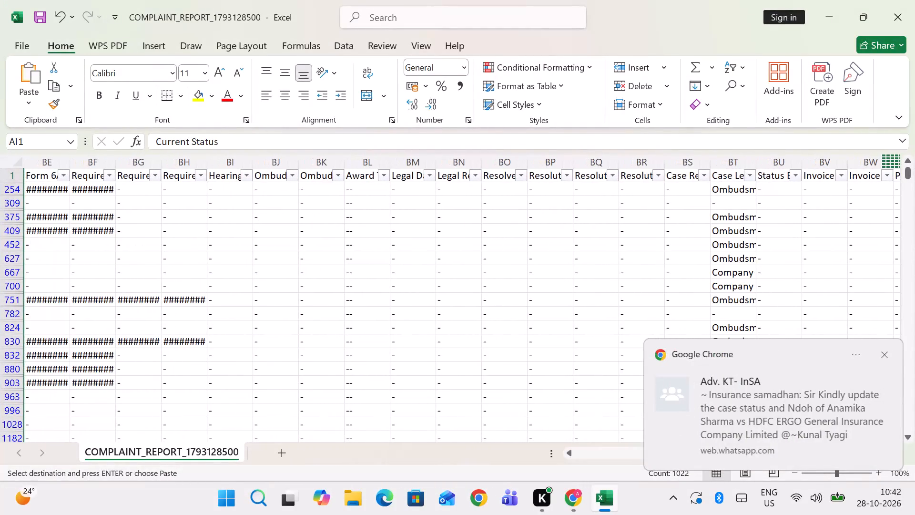
pyautogui.hscroll(-3, 533, 324)
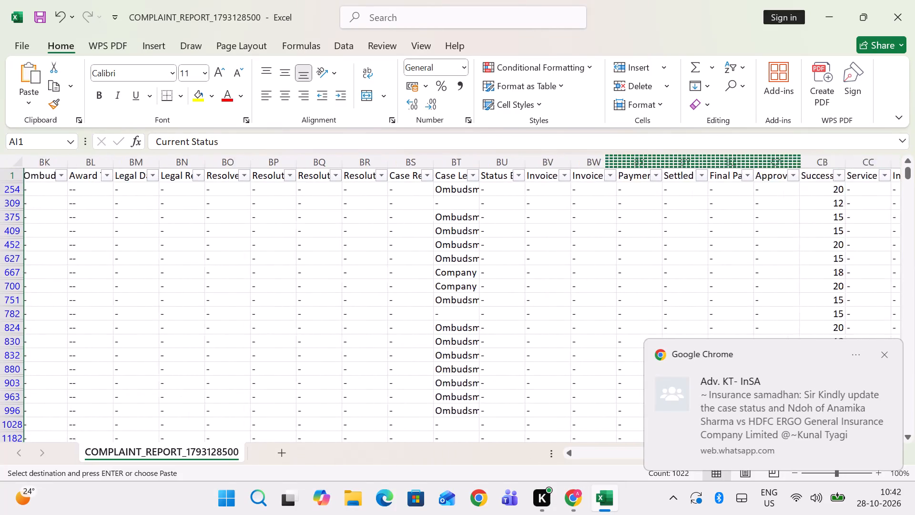
pyautogui.hscroll(-3, 533, 324)
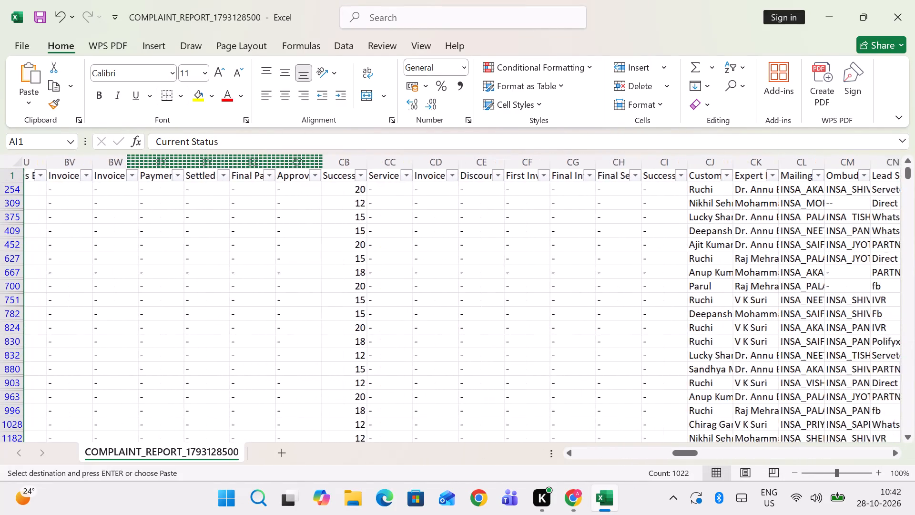
pyautogui.hscroll(-2, 533, 324)
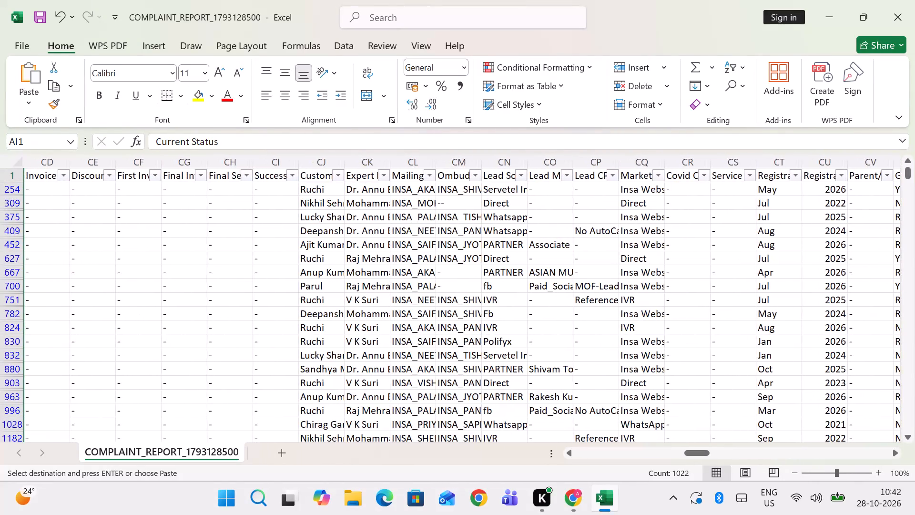
pyautogui.hscroll(-2, 506, 323)
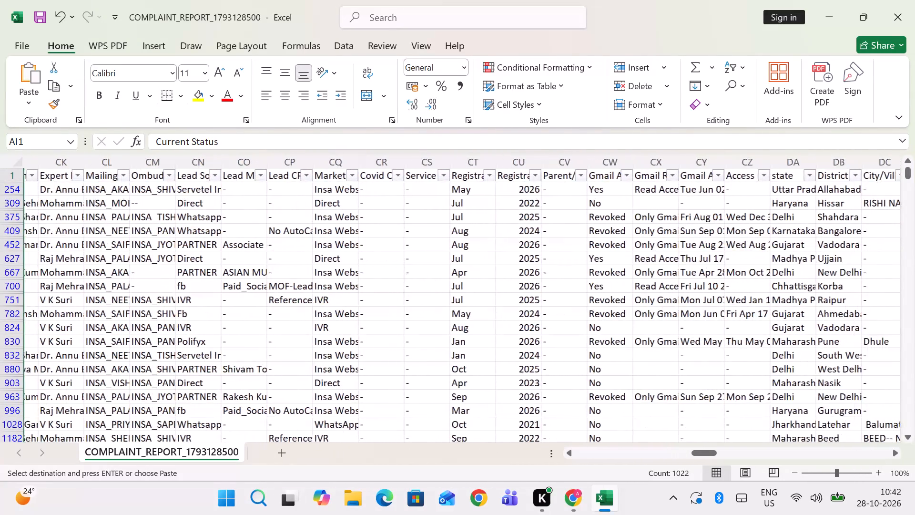
pyautogui.hscroll(-3, 506, 323)
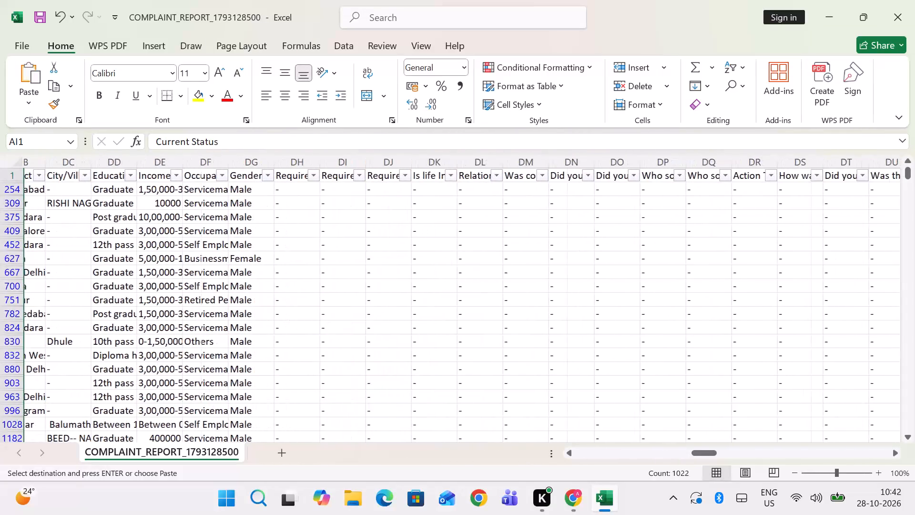
pyautogui.hscroll(-4, 506, 323)
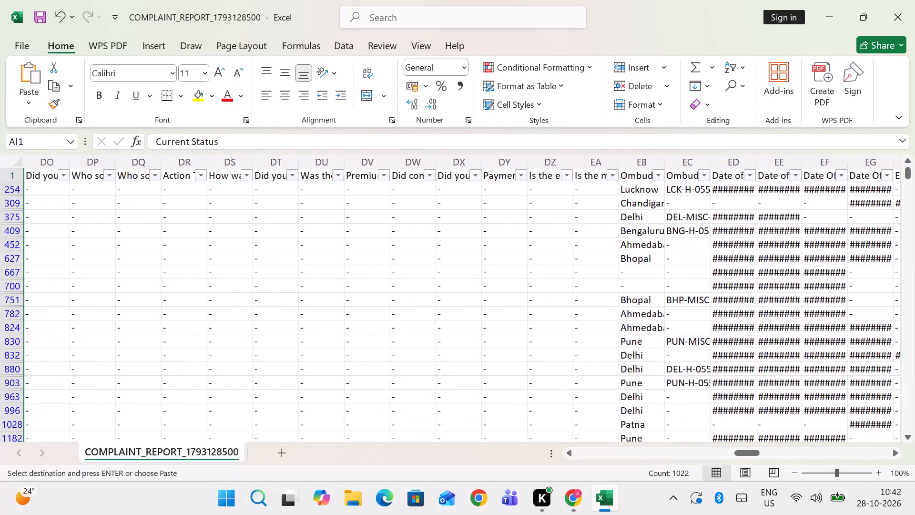
pyautogui.hscroll(-3, 506, 323)
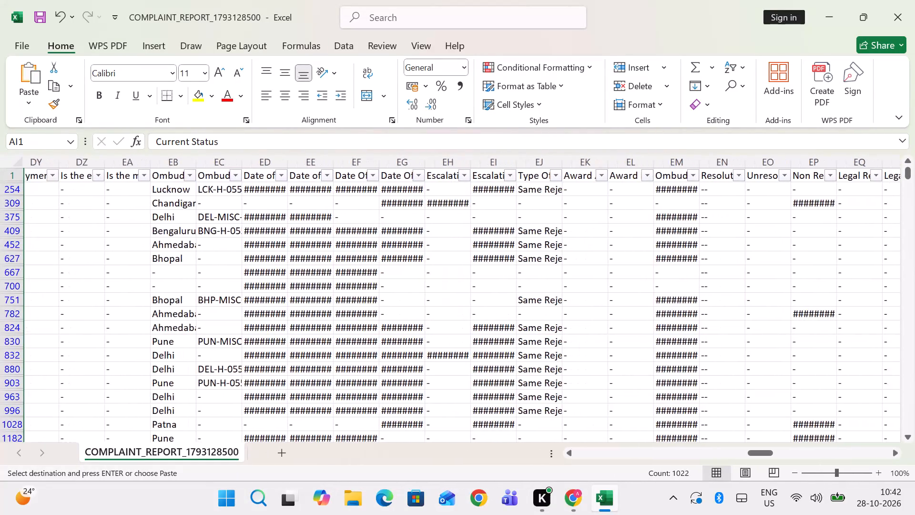
pyautogui.hscroll(-4, 506, 323)
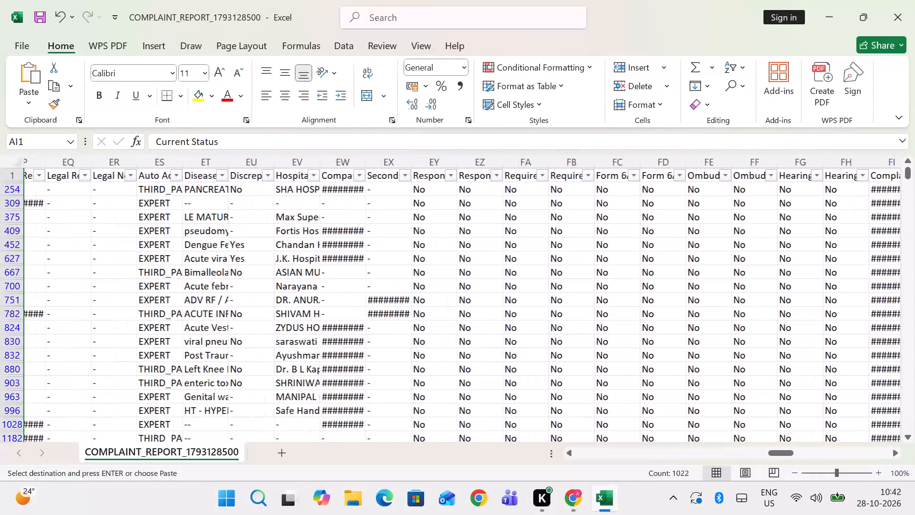
pyautogui.hscroll(-1, 506, 323)
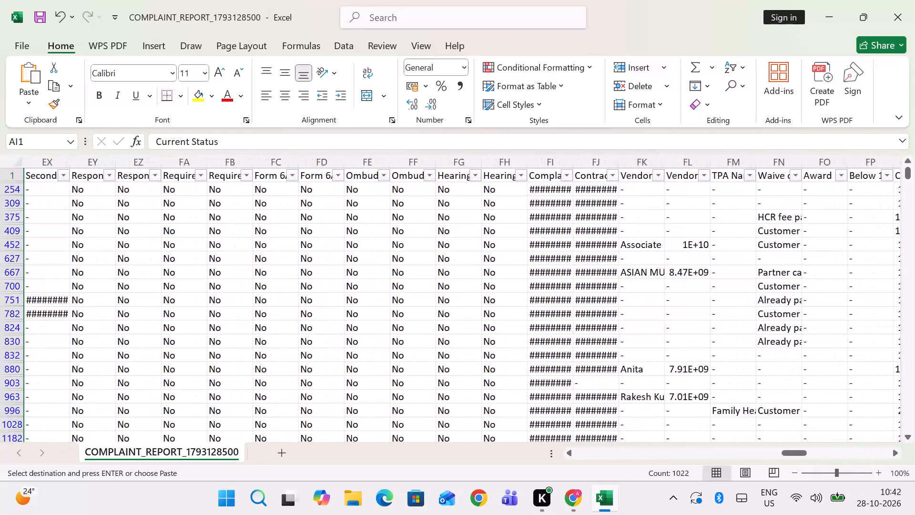
pyautogui.hscroll(-2, 506, 323)
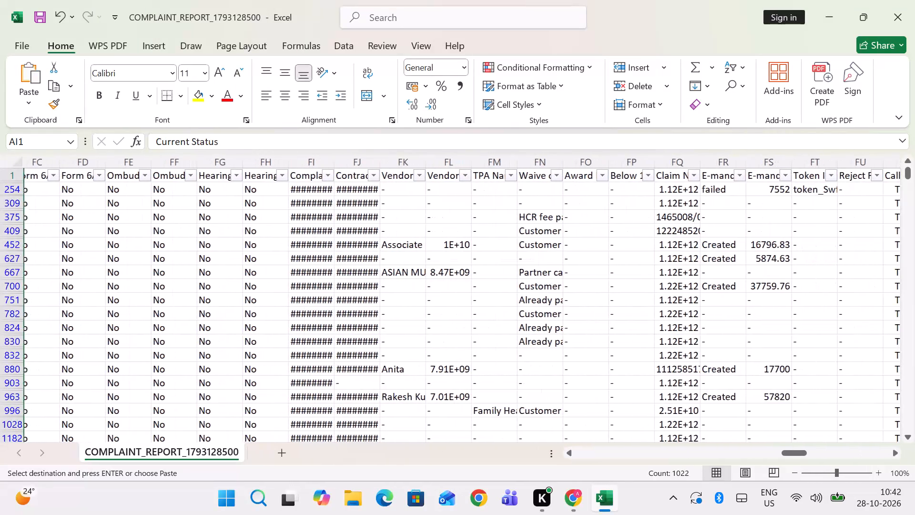
pyautogui.hscroll(-1, 506, 323)
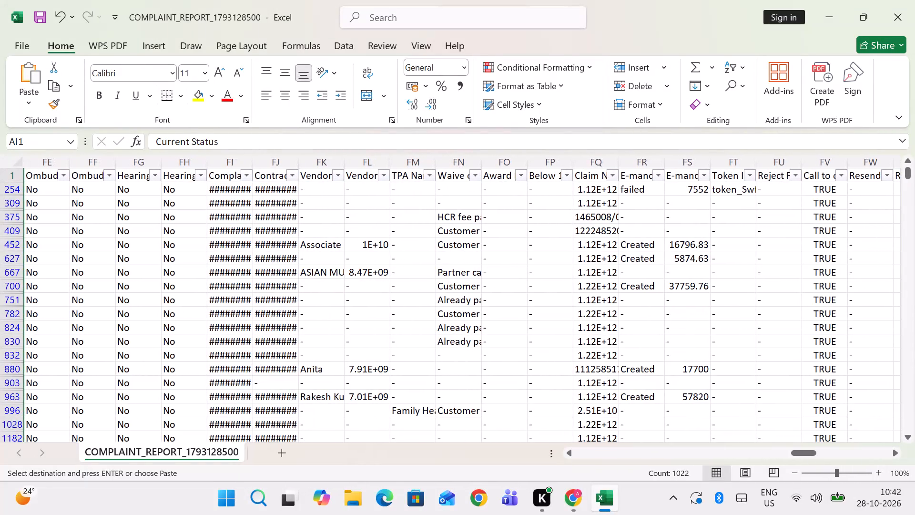
pyautogui.moveTo(618, 163); pyautogui.dragTo(650, 165)
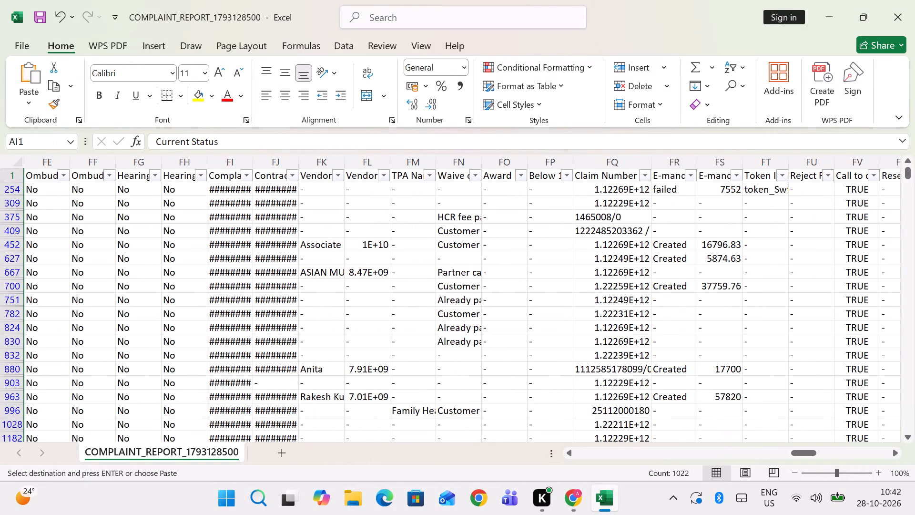
pyautogui.moveTo(650, 165); pyautogui.dragTo(681, 163)
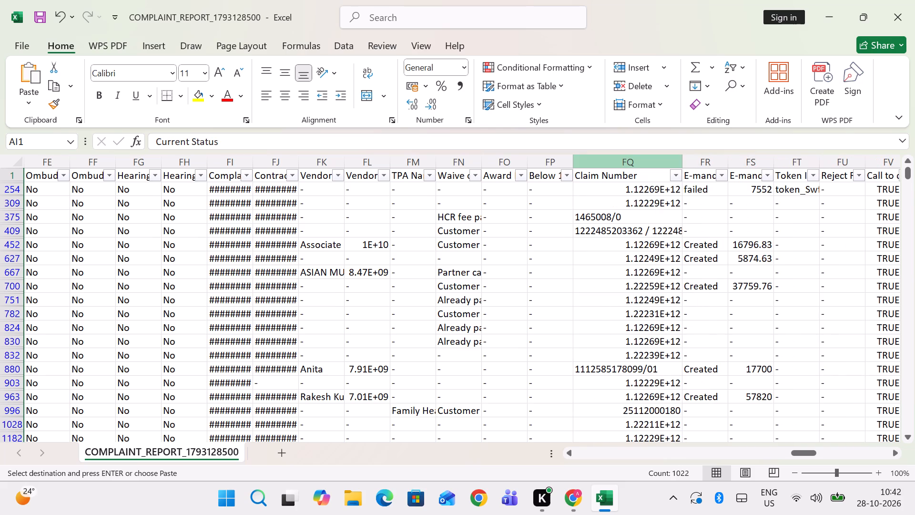
# Format the complaint report's Claim Number column as Number with no decimal places.
pyautogui.click(629, 165)
pyautogui.click(467, 62)
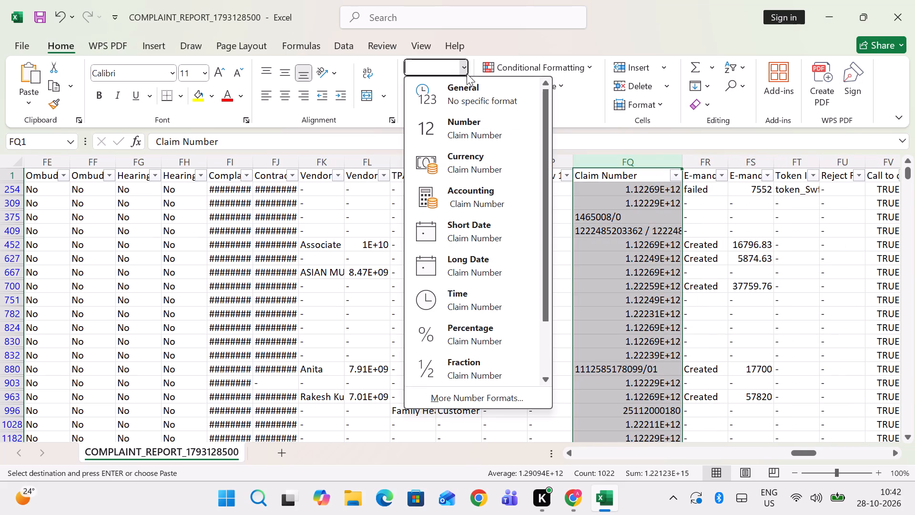
pyautogui.click(468, 103)
pyautogui.click(465, 72)
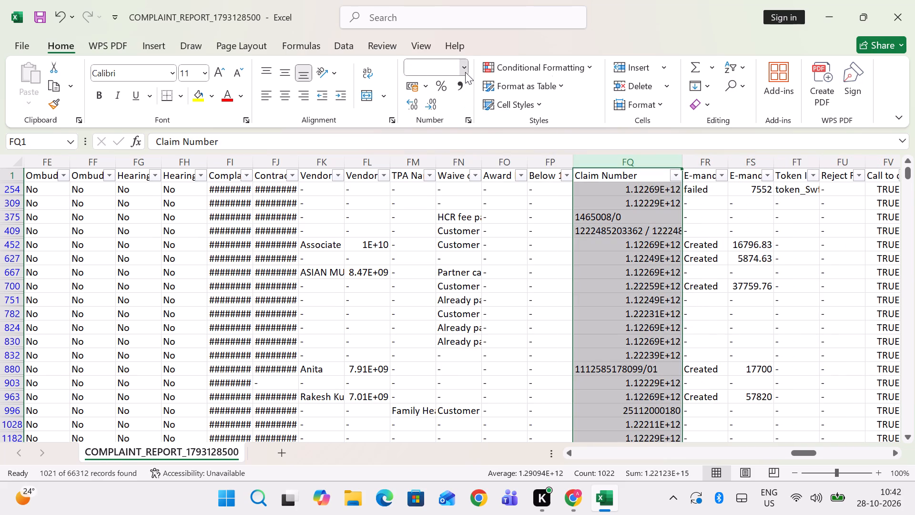
pyautogui.click(465, 125)
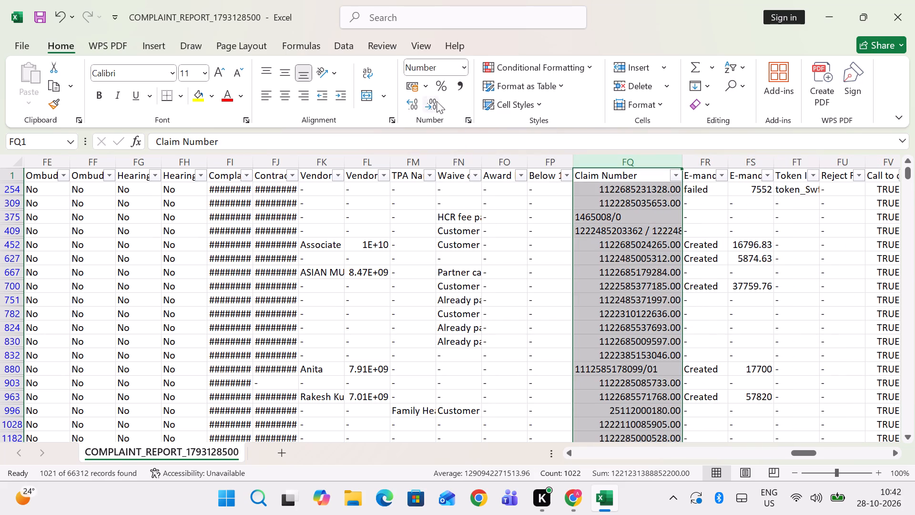
pyautogui.click(409, 109)
pyautogui.click(409, 109)
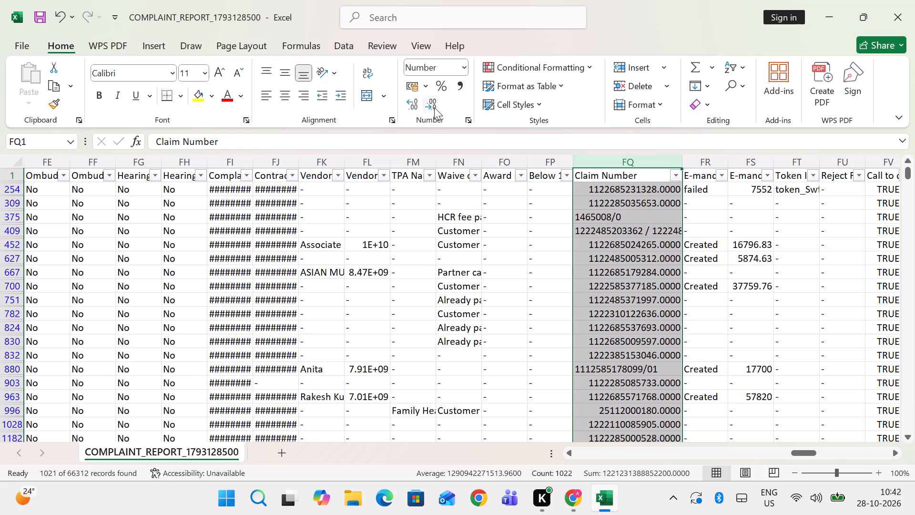
pyautogui.click(434, 107)
pyautogui.click(434, 107)
pyautogui.click(434, 107)
pyautogui.click(434, 107)
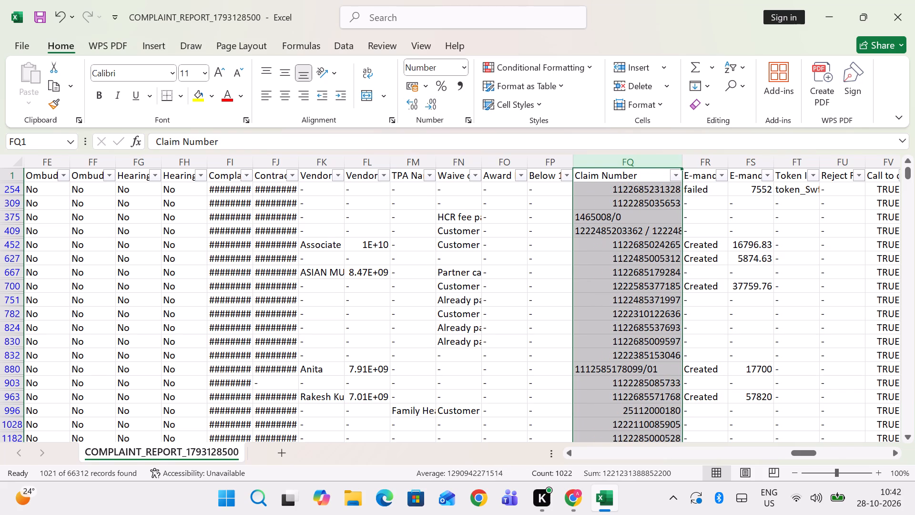
# Copy the complaint report's Claim Number column into column H of the Aditya birla sheet in Claims Track, widening column H.
pyautogui.hotkey('ctrl', 'c')
pyautogui.click(599, 507)
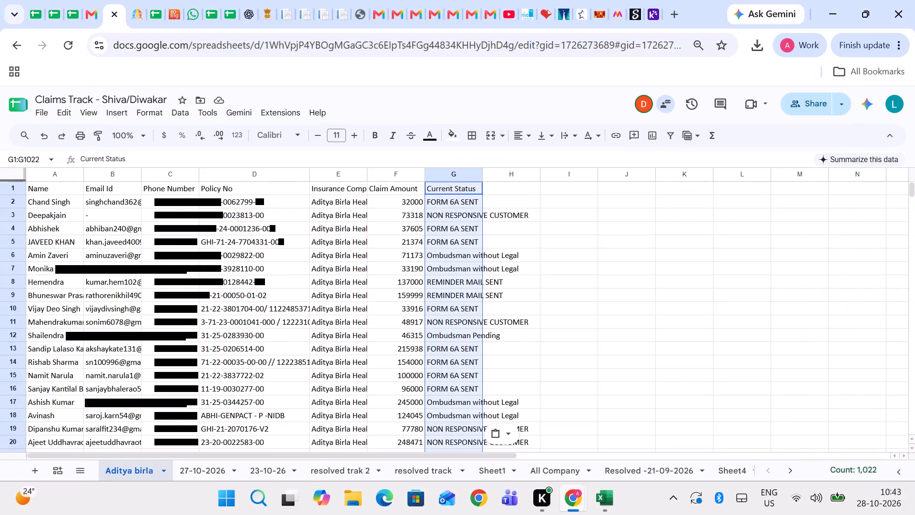
pyautogui.moveTo(539, 171); pyautogui.dragTo(591, 171)
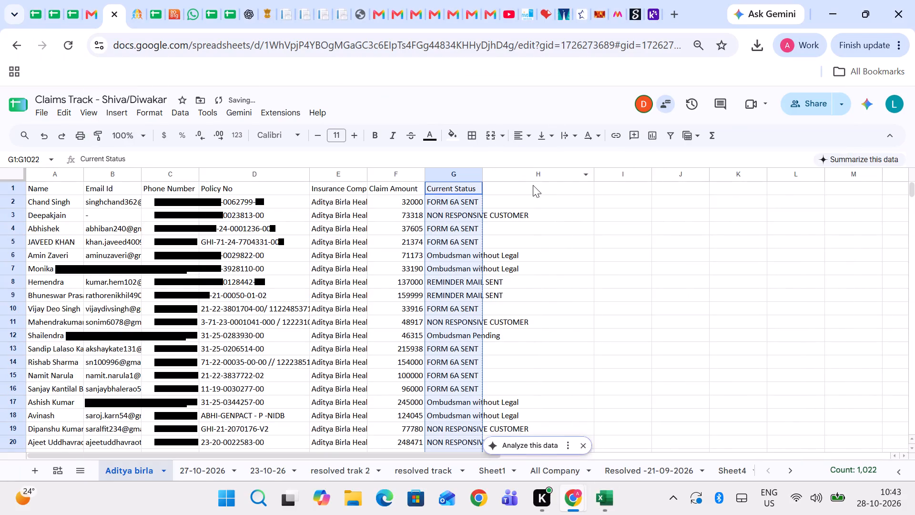
pyautogui.click(530, 185)
pyautogui.hotkey('ctrl', 'v')
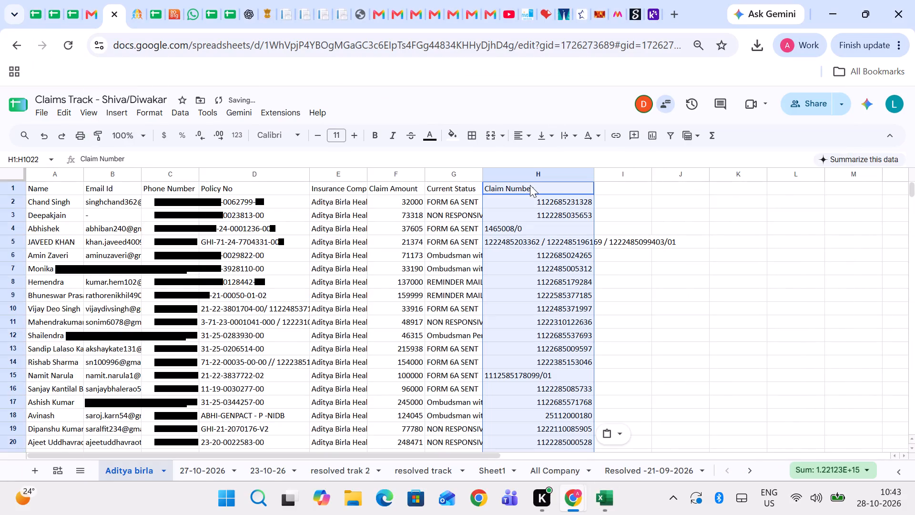
# Left-align all the data in the Aditya birla sheet.
pyautogui.hotkey('ctrl', 'a')
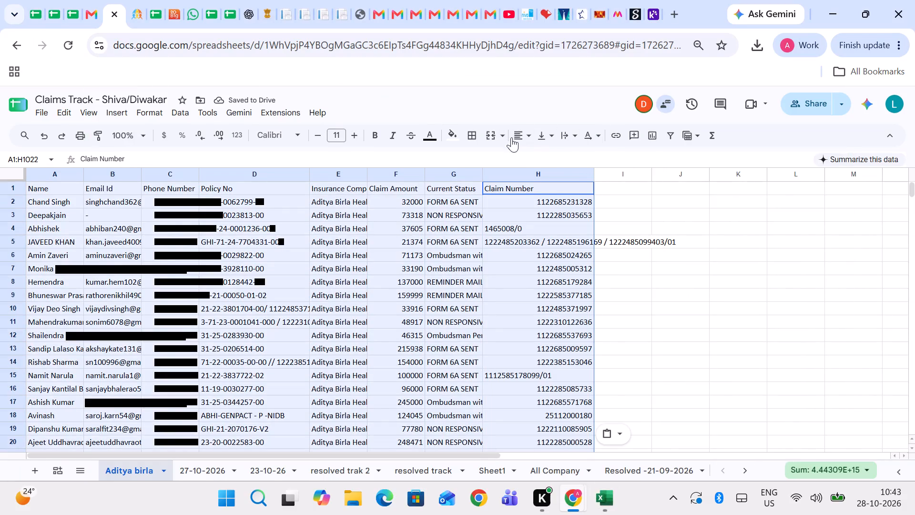
pyautogui.click(522, 135)
pyautogui.click(519, 159)
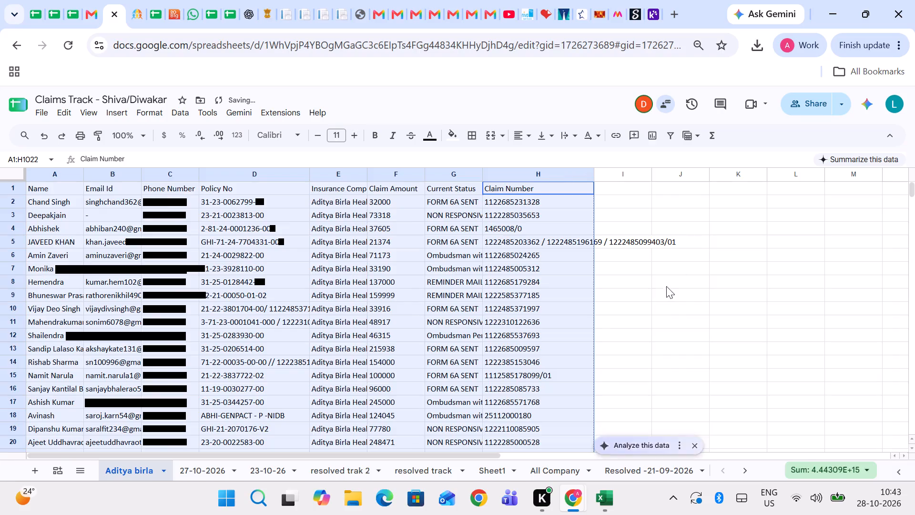
pyautogui.click(666, 286)
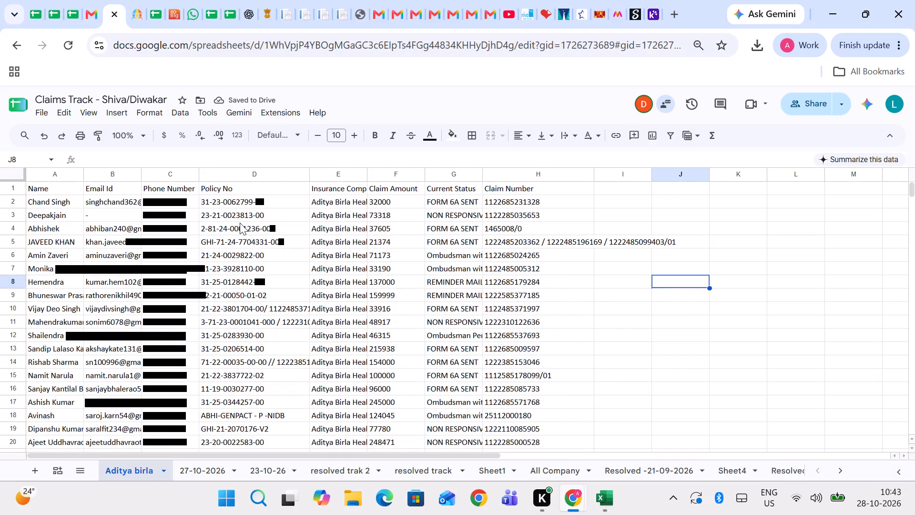
# Make the header row of the Aditya birla sheet bold.
pyautogui.click(9, 187)
pyautogui.click(377, 133)
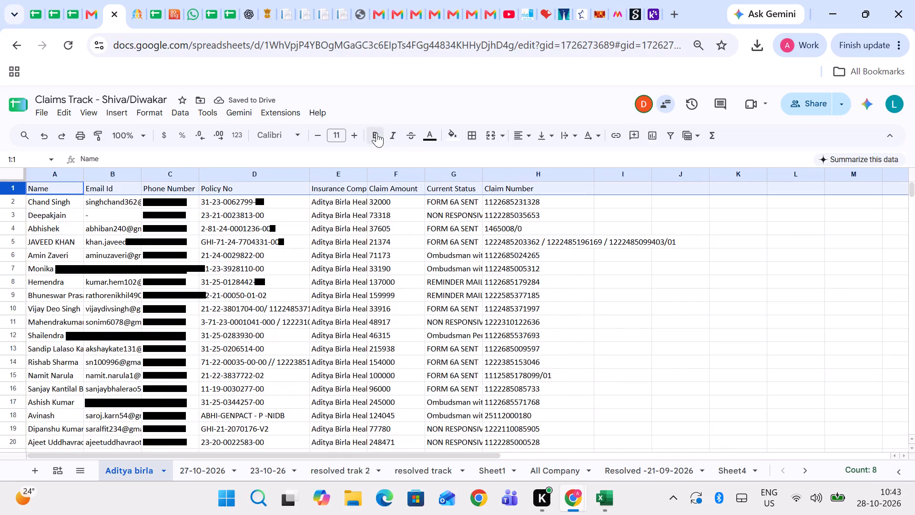
# Copy the Comment and Amount header cells from the 27-10-2026 sheet.
pyautogui.click(198, 466)
pyautogui.scroll(1, 491, 231)
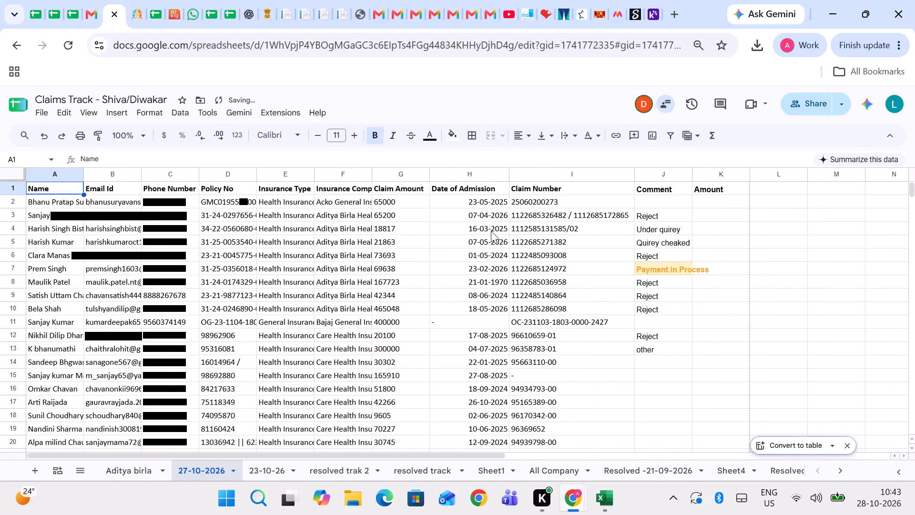
pyautogui.click(663, 185)
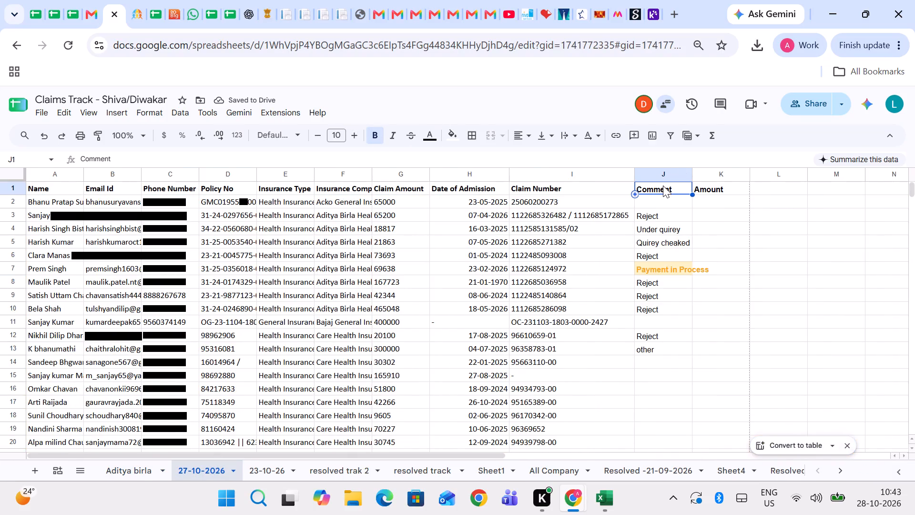
pyautogui.hotkey('shift', 'Right')
pyautogui.hotkey('ctrl', 'c')
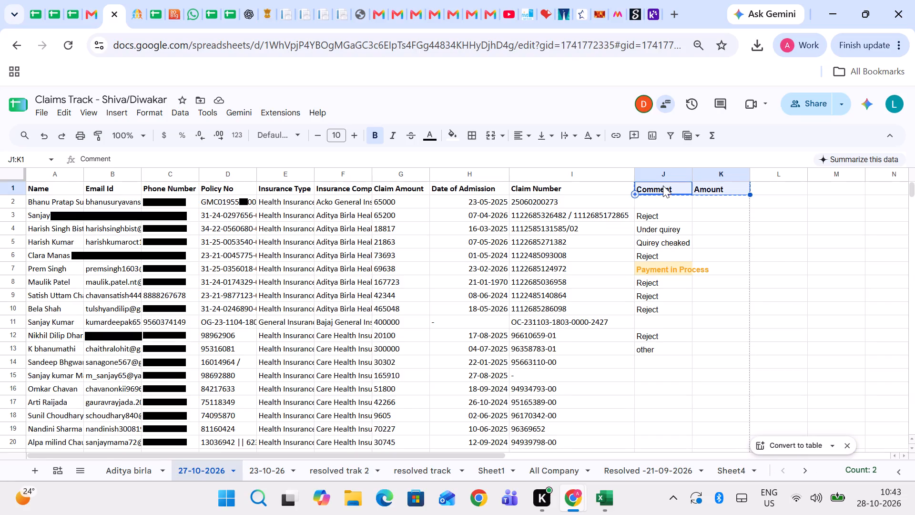
# Paste the copied Comment and Amount headers into cells I1:J1 of the Aditya birla sheet, beside Claim Number.
pyautogui.click(148, 467)
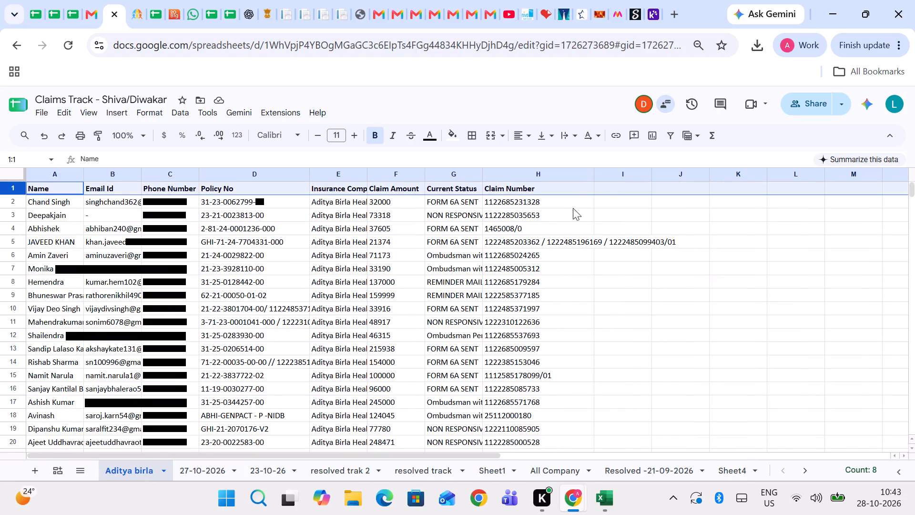
pyautogui.click(604, 185)
pyautogui.hotkey('ctrl', 'v')
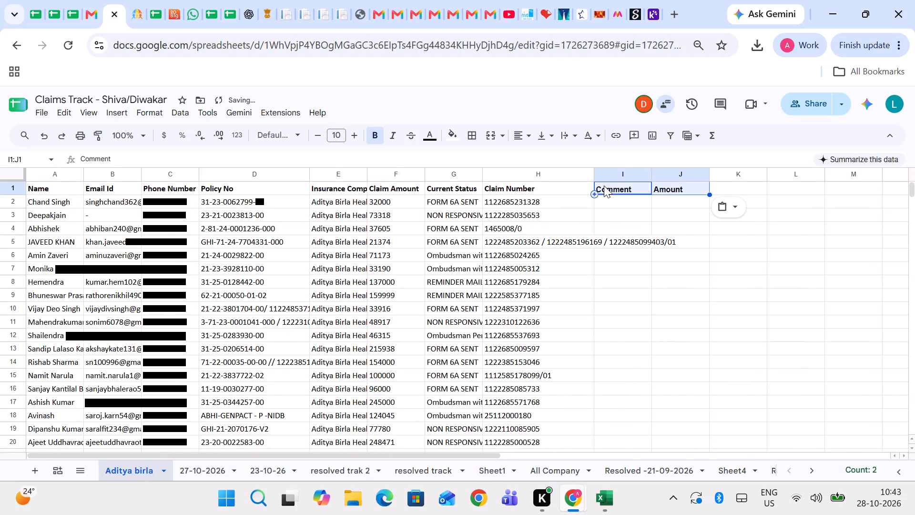
pyautogui.click(726, 324)
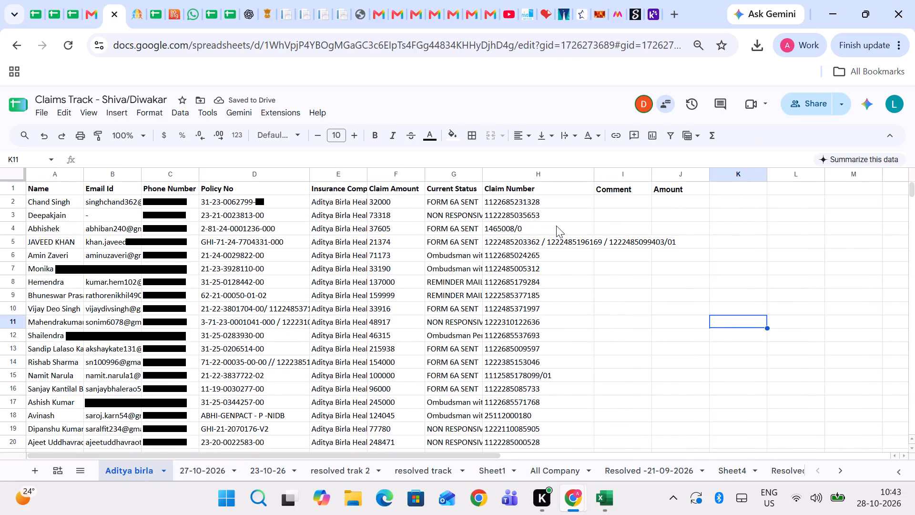
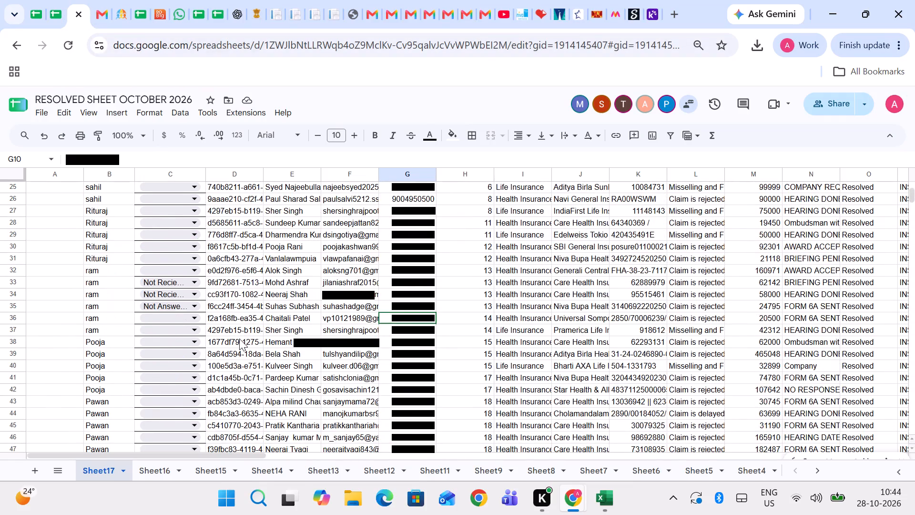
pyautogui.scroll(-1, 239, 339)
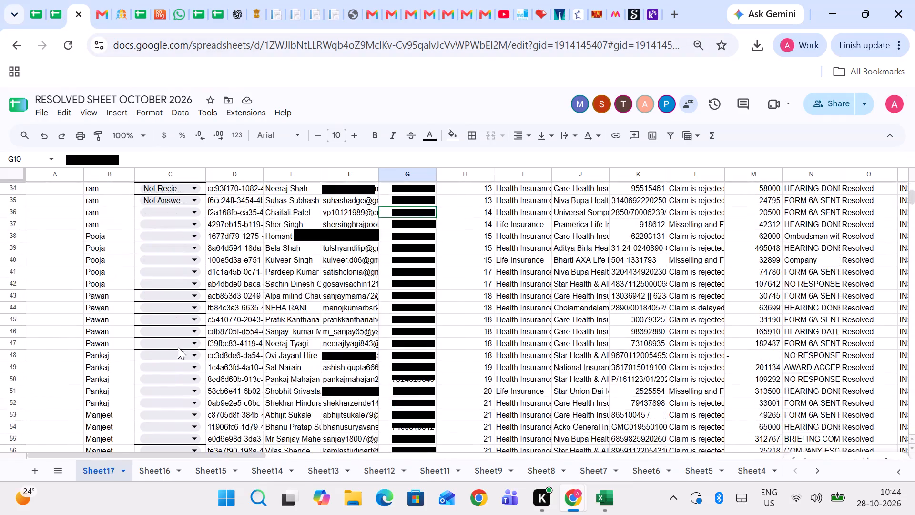
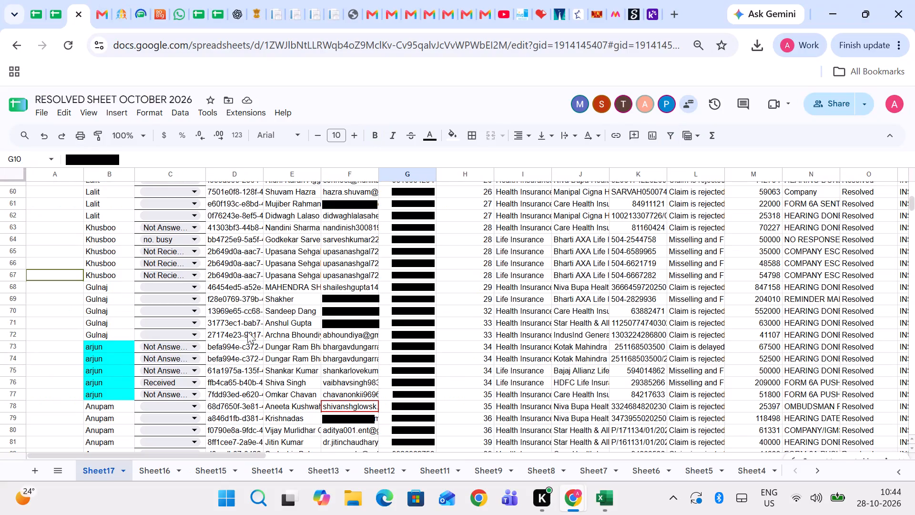
# Copy the column G entry of the first Anas row, row 83, in Sheet17 of RESOLVED SHEET OCTOBER 2026.
pyautogui.scroll(-2, 264, 389)
pyautogui.scroll(3, 264, 389)
pyautogui.rightClick(246, 381)
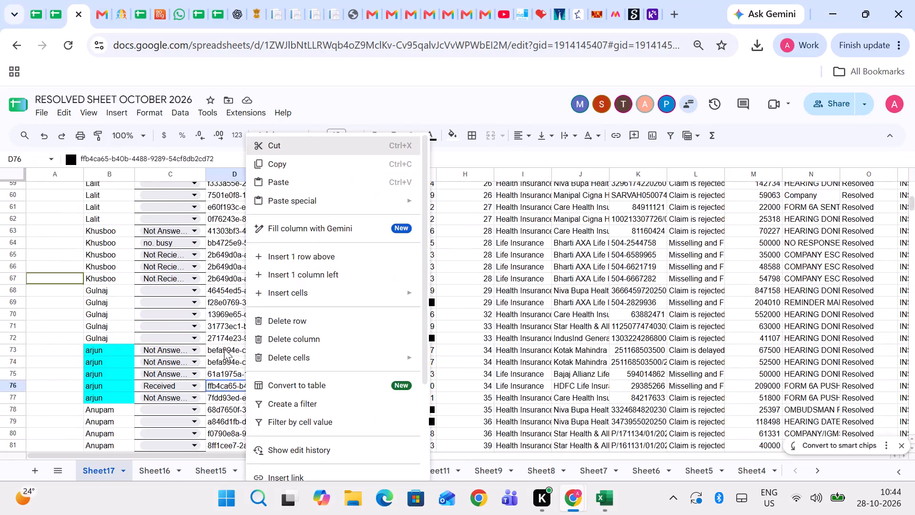
pyautogui.scroll(-1, 224, 349)
pyautogui.click(96, 310)
pyautogui.press('Right')
pyautogui.press('Right')
pyautogui.press('Right')
pyautogui.press('Right')
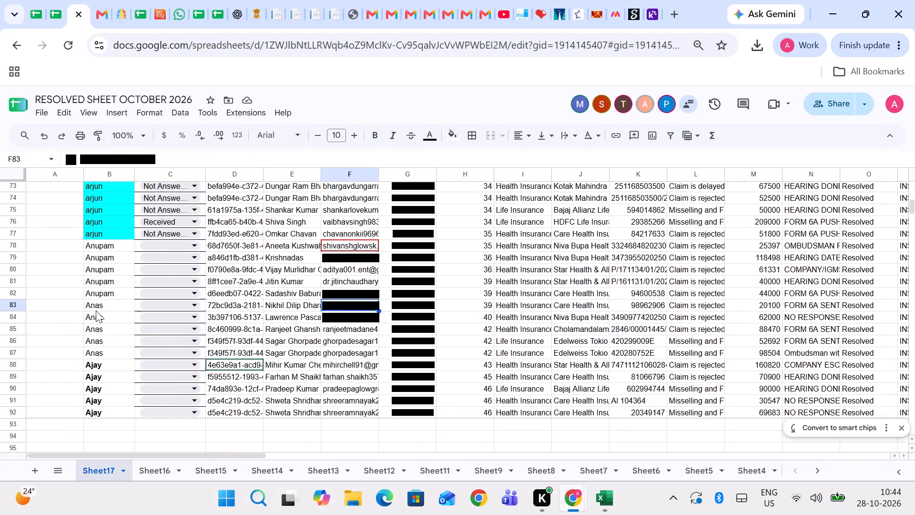
pyautogui.press('Right')
pyautogui.hotkey('ctrl', 'c')
# Switch to the Tata Teleservices cloudphone portal.
pyautogui.click(157, 0)
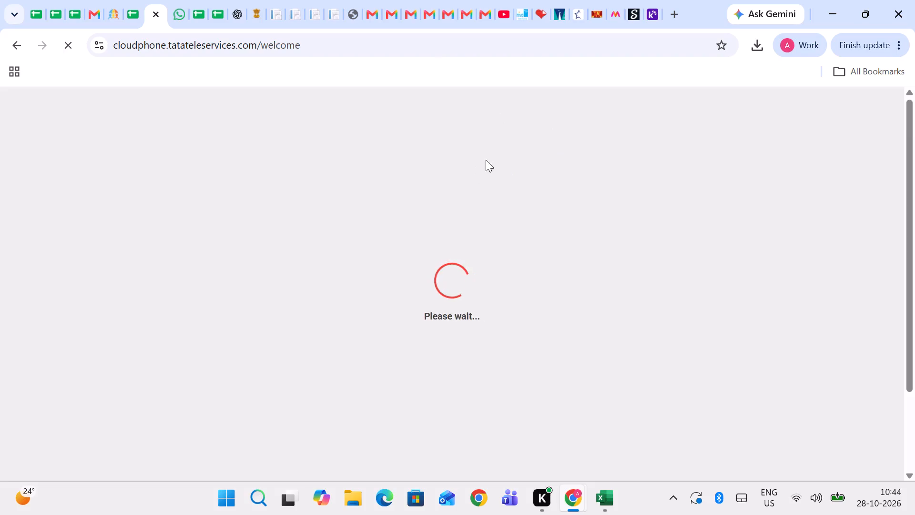
# Call the copied phone number from the Smartflo dialer, keeping the preset mode and caller number.
pyautogui.click(725, 118)
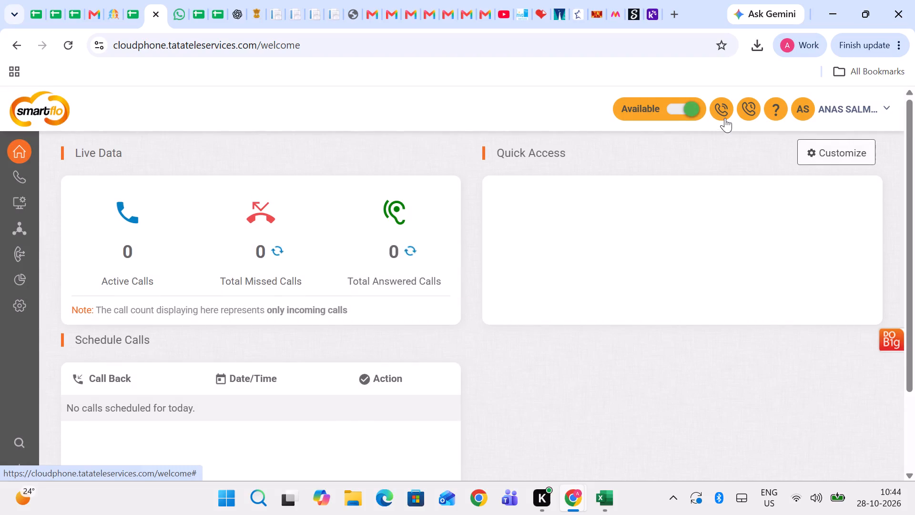
pyautogui.click(424, 174)
pyautogui.hotkey('ctrl', 'v')
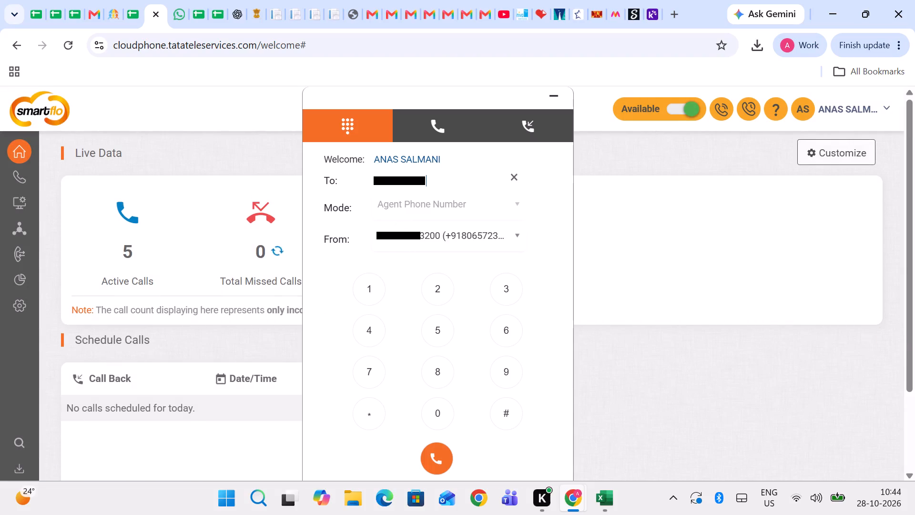
pyautogui.click(436, 453)
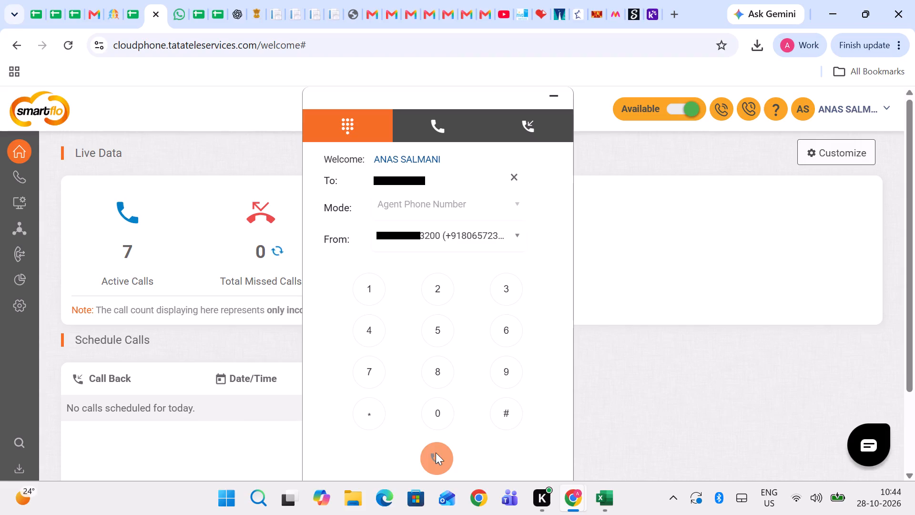
# Search All Complaints in the Insurance Samadhan admin site for the same copied phone number, replacing the existing search text.
pyautogui.click(115, 0)
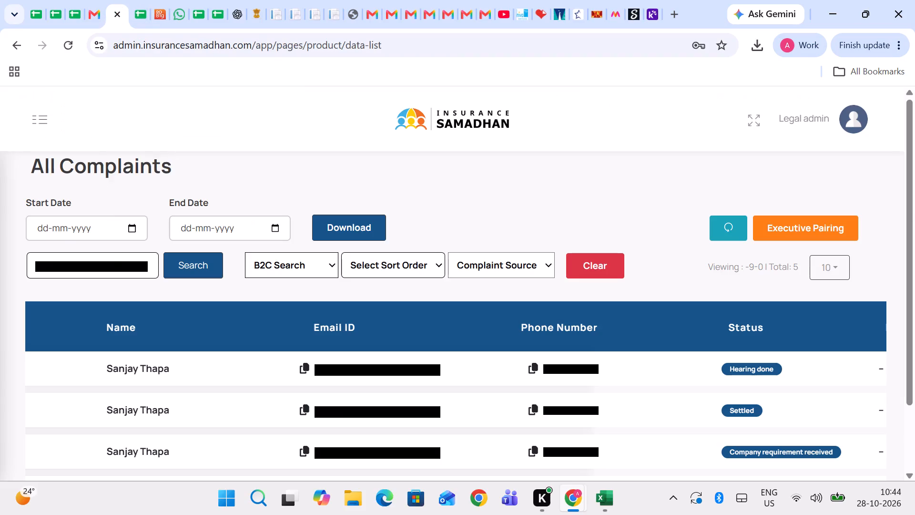
pyautogui.click(109, 256)
pyautogui.hotkey('ctrl', 'a')
pyautogui.hotkey('ctrl', 'v')
pyautogui.hotkey('ctrl', 'Return')
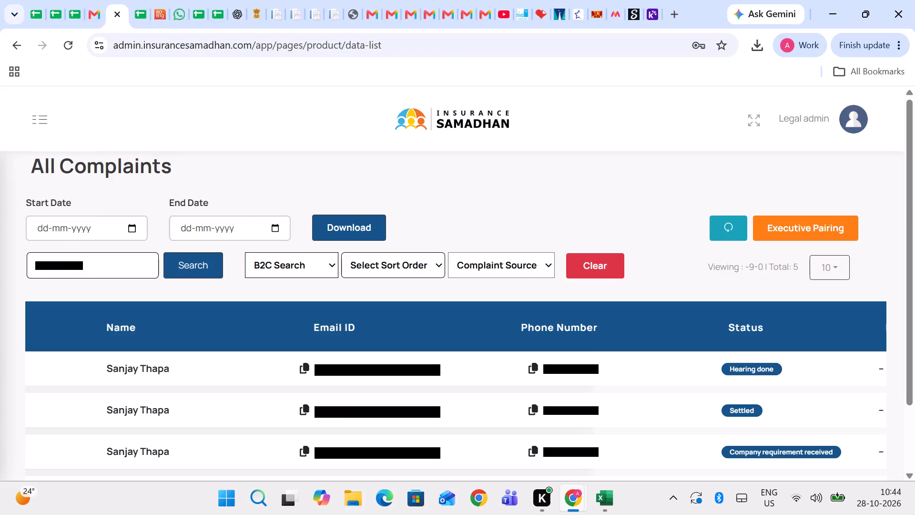
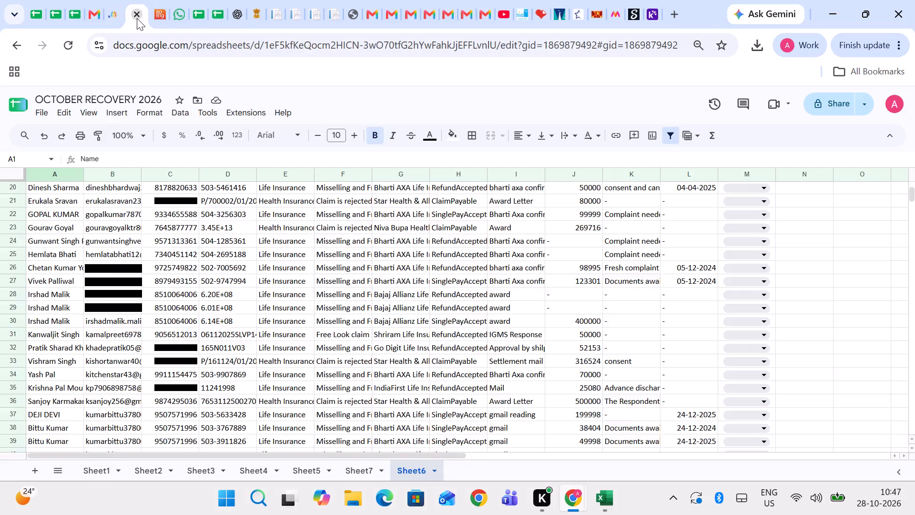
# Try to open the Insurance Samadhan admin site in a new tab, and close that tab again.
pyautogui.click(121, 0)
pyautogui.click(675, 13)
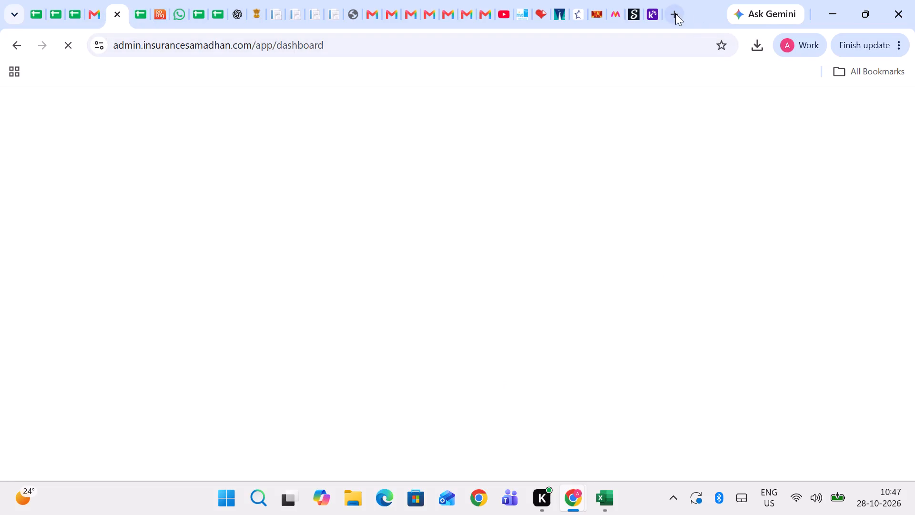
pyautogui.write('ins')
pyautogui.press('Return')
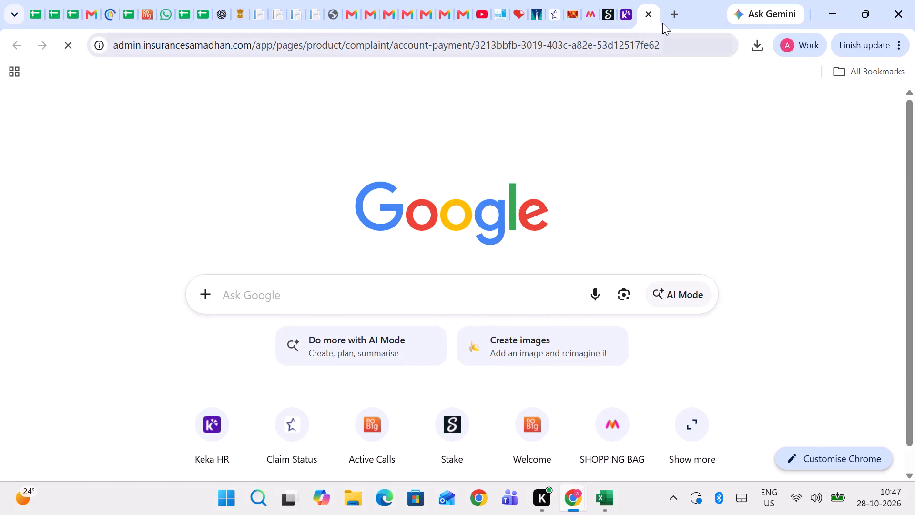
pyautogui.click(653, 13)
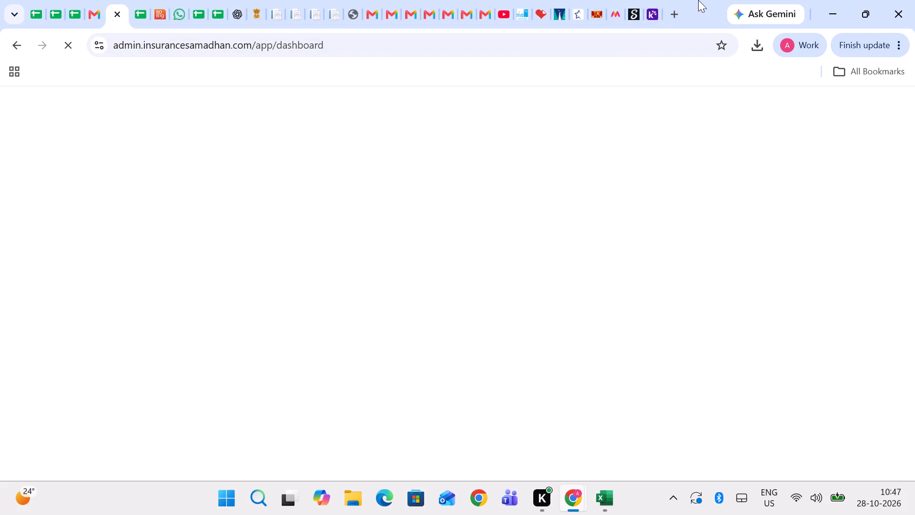
# Switch to the Keka attendance logs page and reload it from its existing address.
pyautogui.click(651, 0)
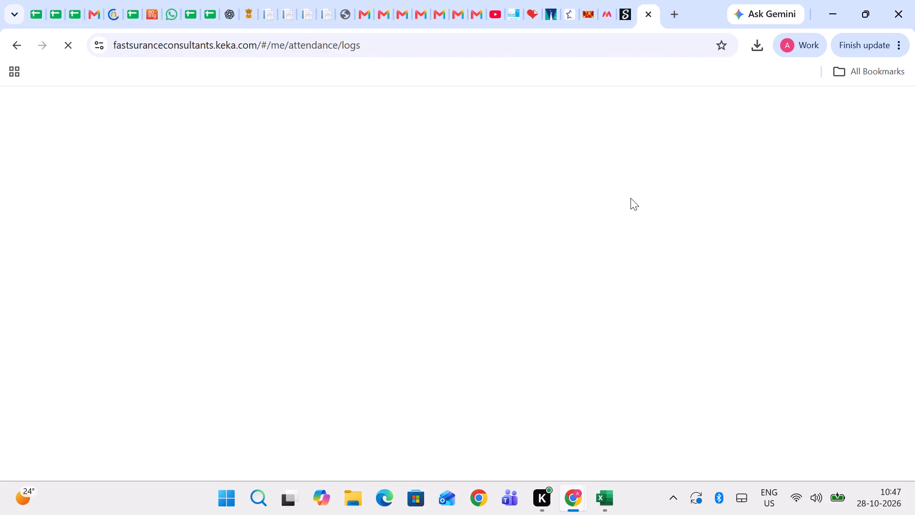
pyautogui.click(244, 43)
pyautogui.press('Return')
# Close the Keka attendance logs page and switch to the anas sheet spreadsheet.
pyautogui.click(649, 13)
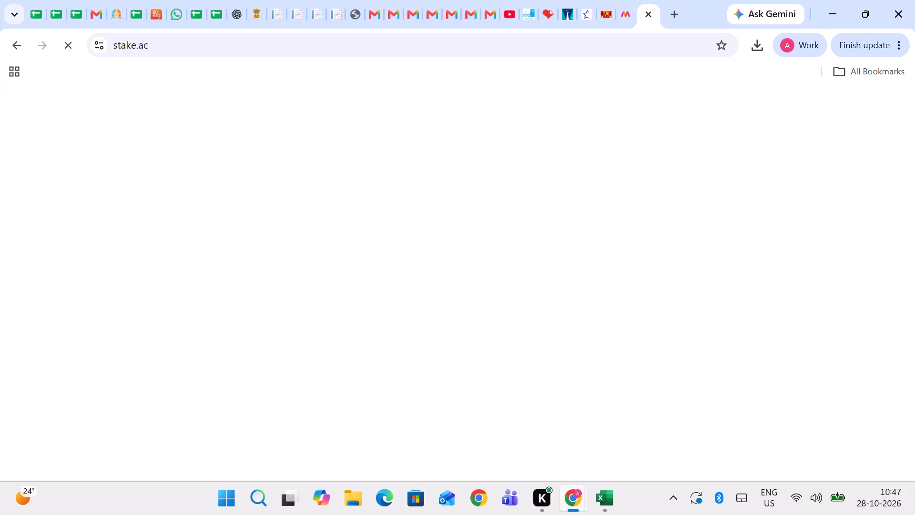
pyautogui.click(193, 0)
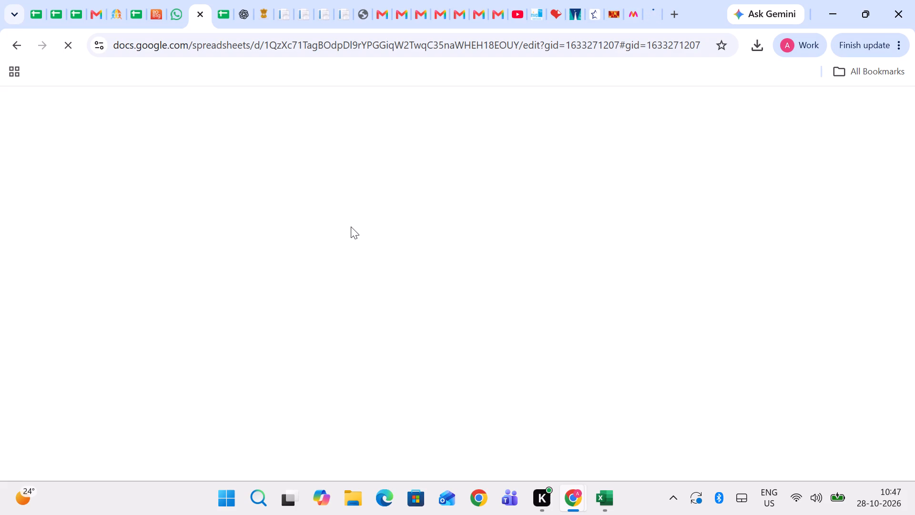
# Check the computer's Wi-Fi connection and the list of available networks, keeping the current network, and close the list.
pyautogui.click(809, 498)
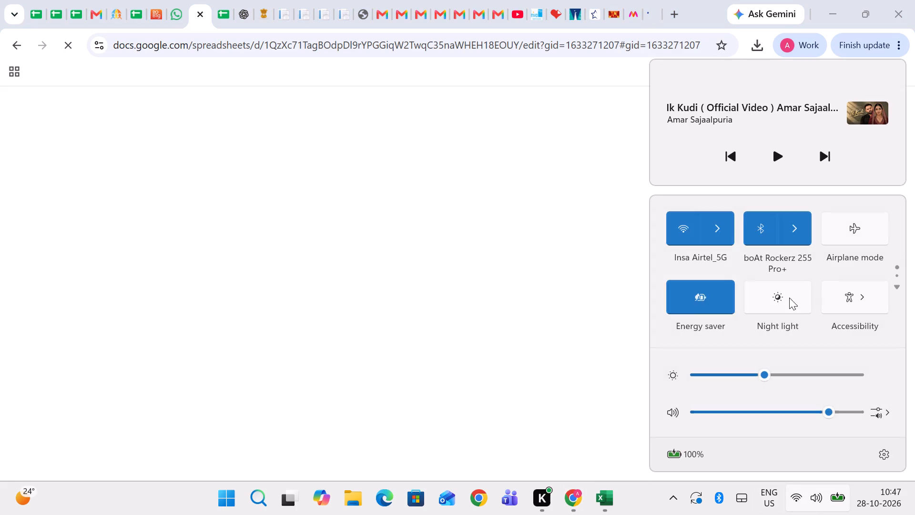
pyautogui.click(723, 227)
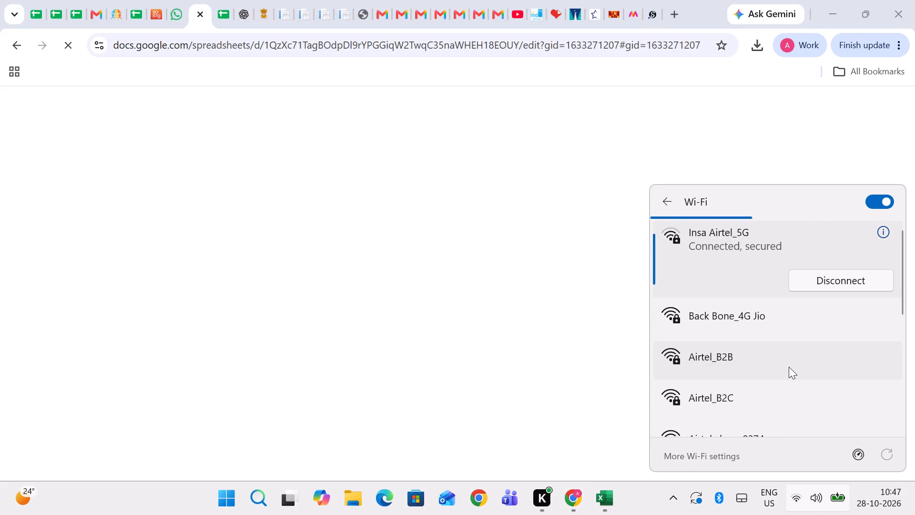
pyautogui.scroll(-1, 752, 323)
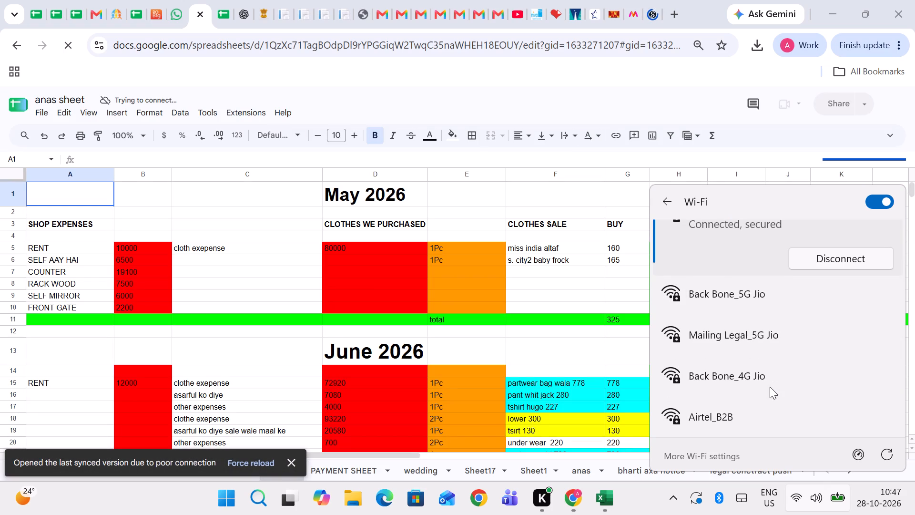
pyautogui.click(233, 254)
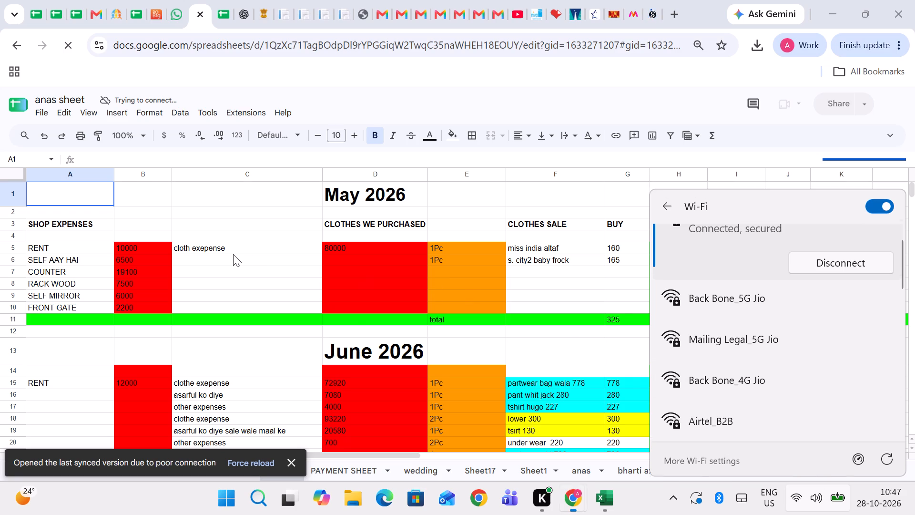
# Look through the clothes sale records in anas sheet down to the last filled rows.
pyautogui.scroll(-5, 356, 326)
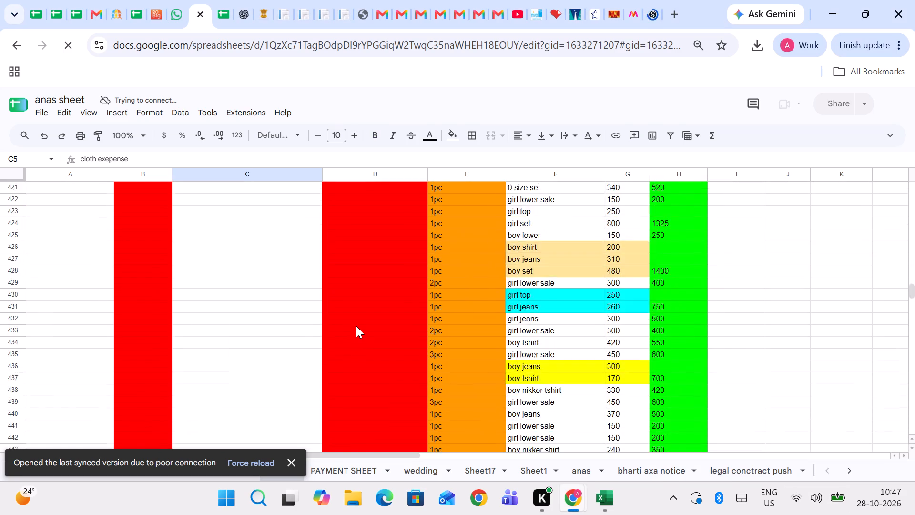
pyautogui.scroll(-1, 356, 326)
pyautogui.scroll(-1, 272, 362)
pyautogui.click(233, 340)
pyautogui.scroll(-1, 233, 340)
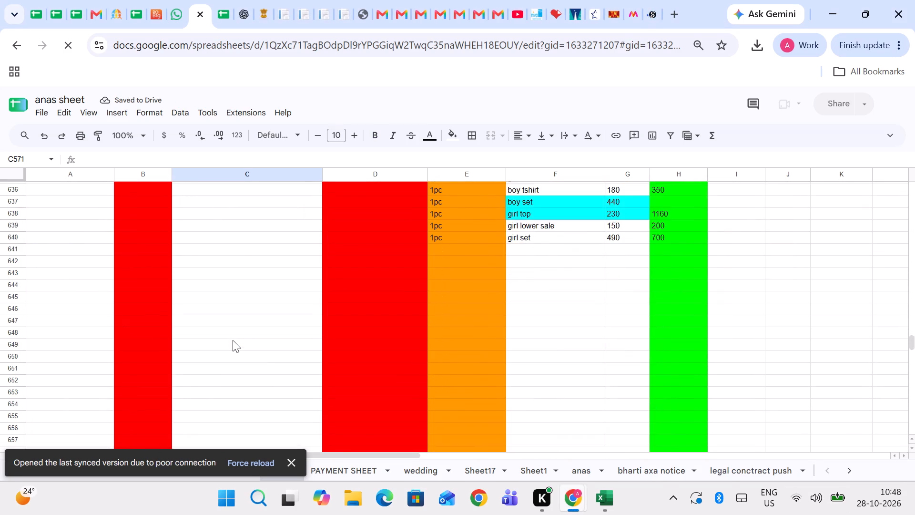
pyautogui.scroll(-1, 233, 340)
pyautogui.scroll(1, 348, 316)
pyautogui.scroll(1, 518, 330)
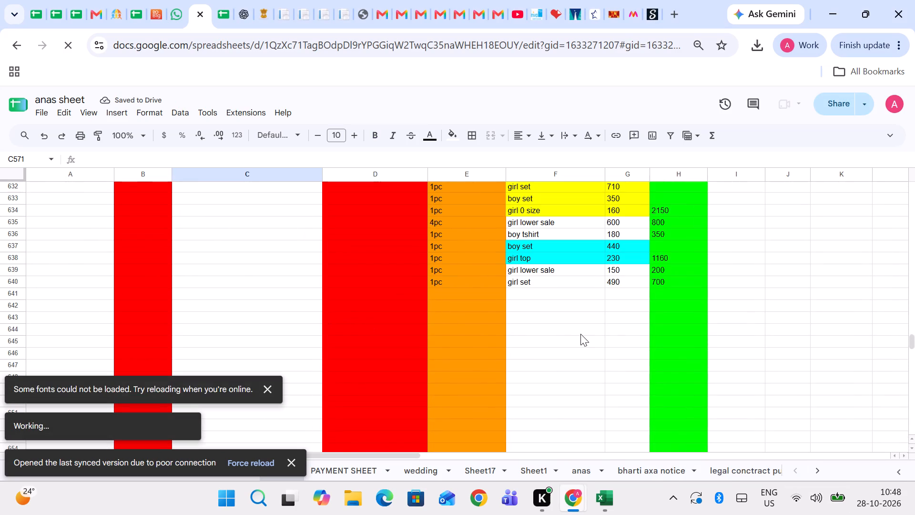
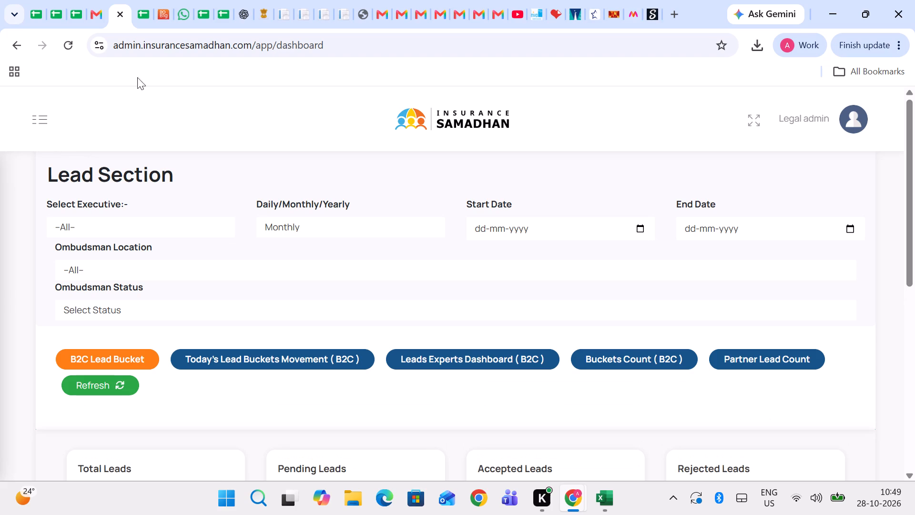
# Open the All Complaints list in the Insurance Samadhan admin site and search it for the copied customer phone number.
pyautogui.click(41, 113)
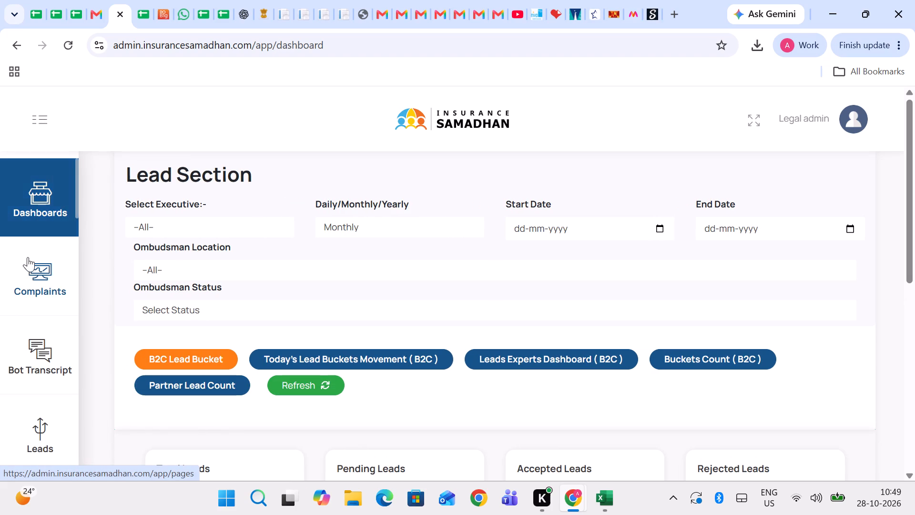
pyautogui.click(30, 273)
pyautogui.click(144, 187)
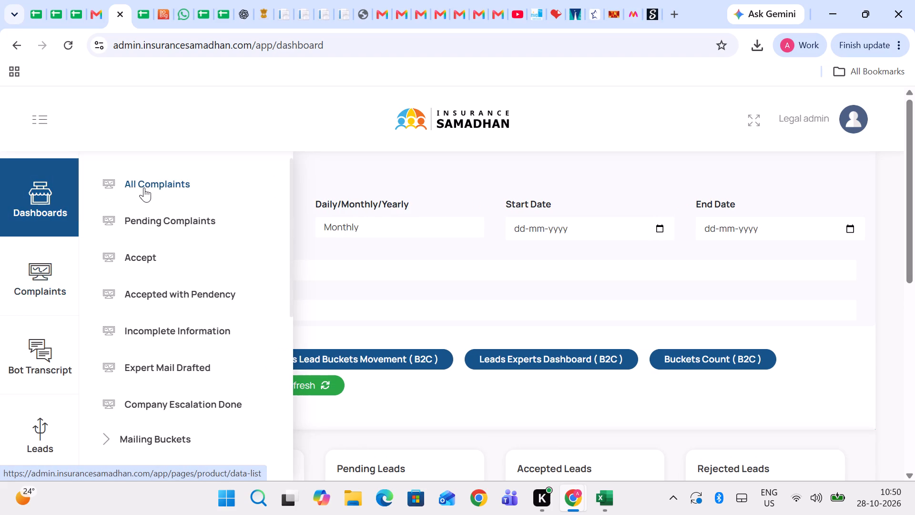
pyautogui.click(319, 185)
pyautogui.click(77, 278)
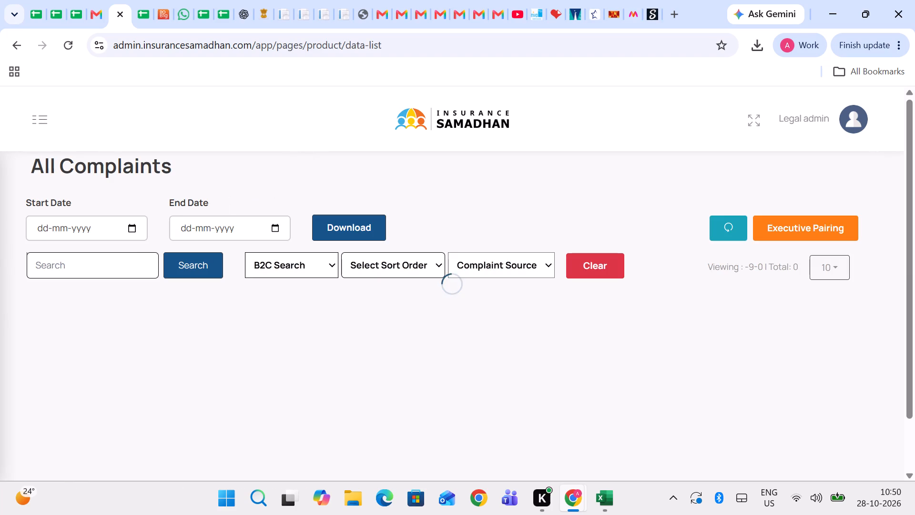
pyautogui.click(76, 277)
pyautogui.hotkey('ctrl', 'v')
pyautogui.press('Return')
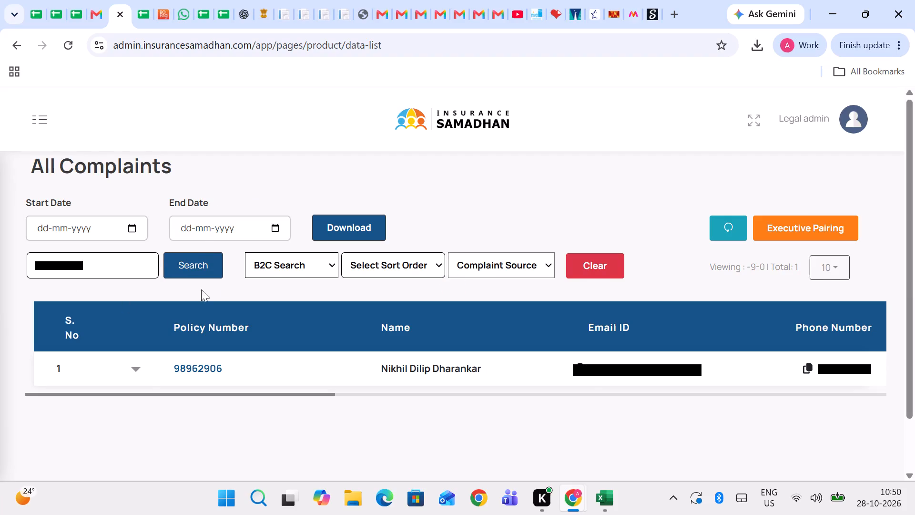
# Expand the found Care Health complaint and open its communication log.
pyautogui.scroll(-1, 224, 282)
pyautogui.hscroll(-2, 397, 321)
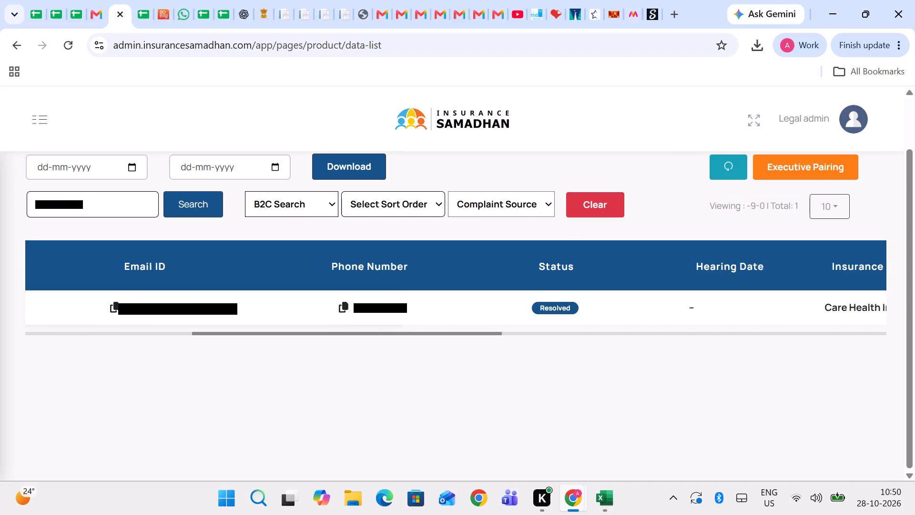
pyautogui.hscroll(3, 473, 288)
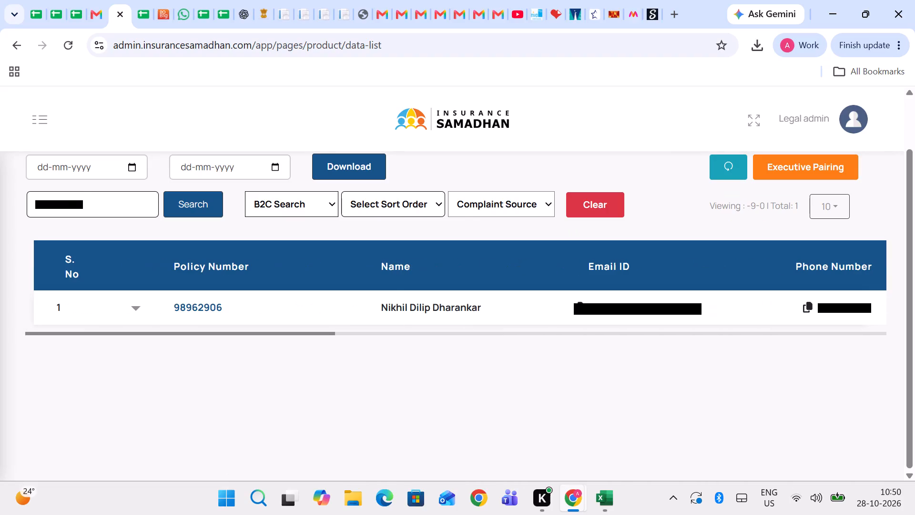
pyautogui.hscroll(-1, 471, 303)
pyautogui.hscroll(-1, 415, 314)
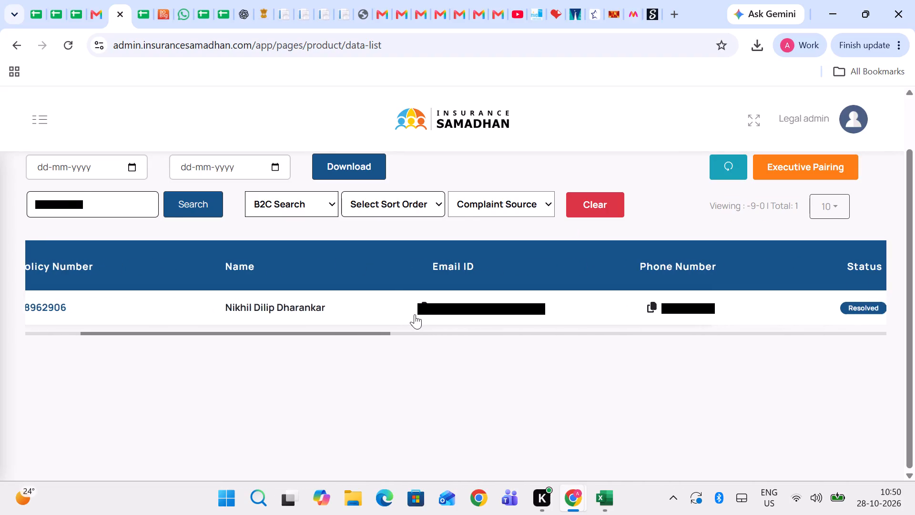
pyautogui.click(333, 307)
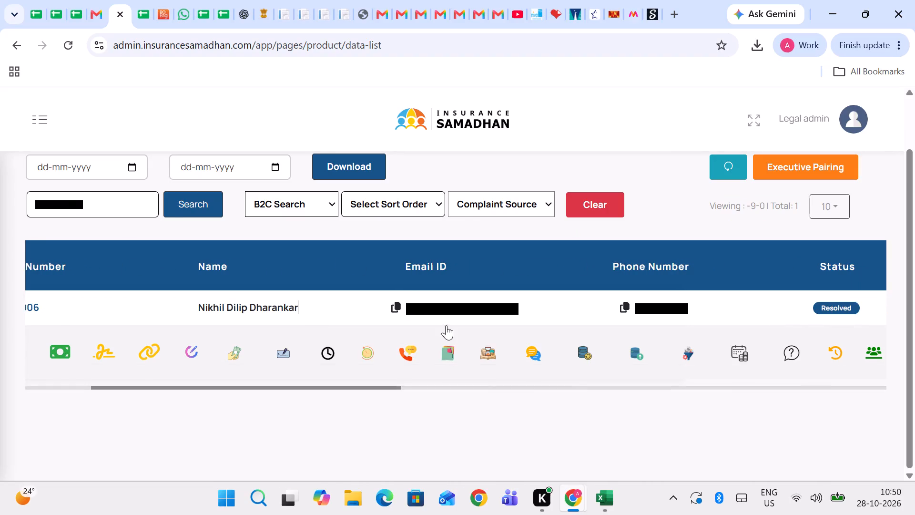
pyautogui.click(531, 361)
# Copy the newest log entry's description, "not answering", save it as a new comment on the complaint, and close the log.
pyautogui.moveTo(374, 328); pyautogui.dragTo(491, 330)
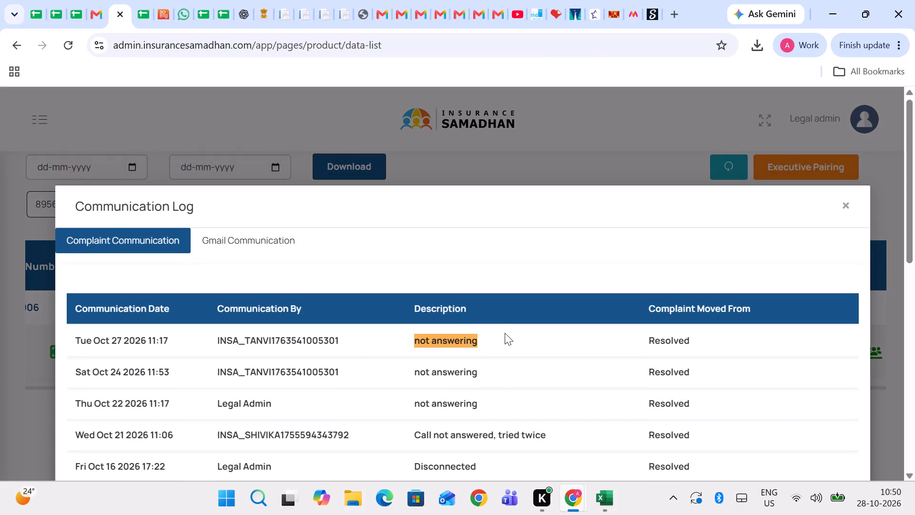
pyautogui.hotkey('ctrl', 'c')
pyautogui.hotkey('ctrl', 'c')
pyautogui.scroll(-4, 505, 333)
pyautogui.click(492, 451)
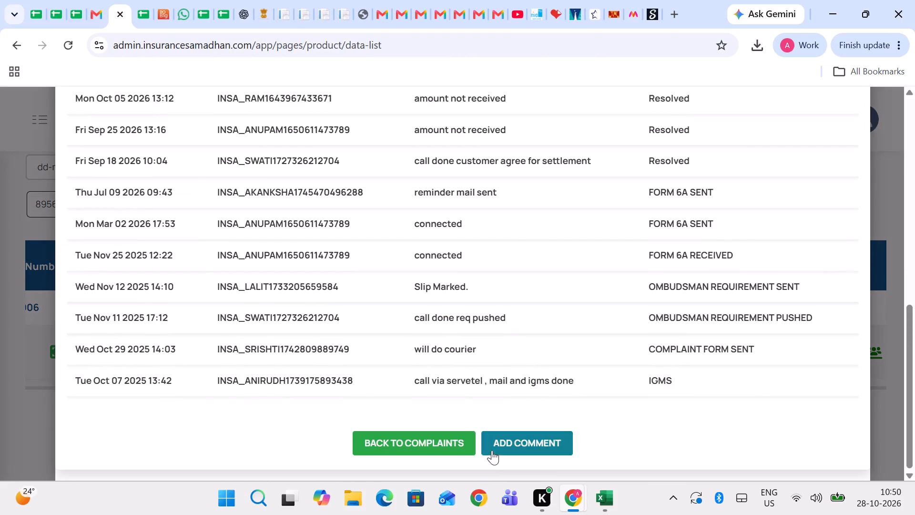
pyautogui.keyDown('ctrl'); pyautogui.click(433, 392); pyautogui.keyUp('ctrl')
pyautogui.hotkey('ctrl', 'v')
pyautogui.click(486, 455)
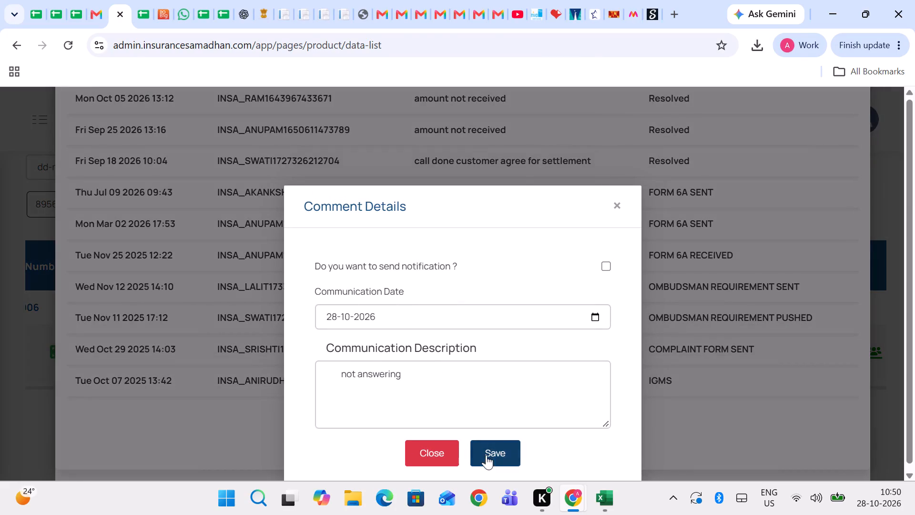
pyautogui.scroll(5, 203, 319)
pyautogui.click(154, 134)
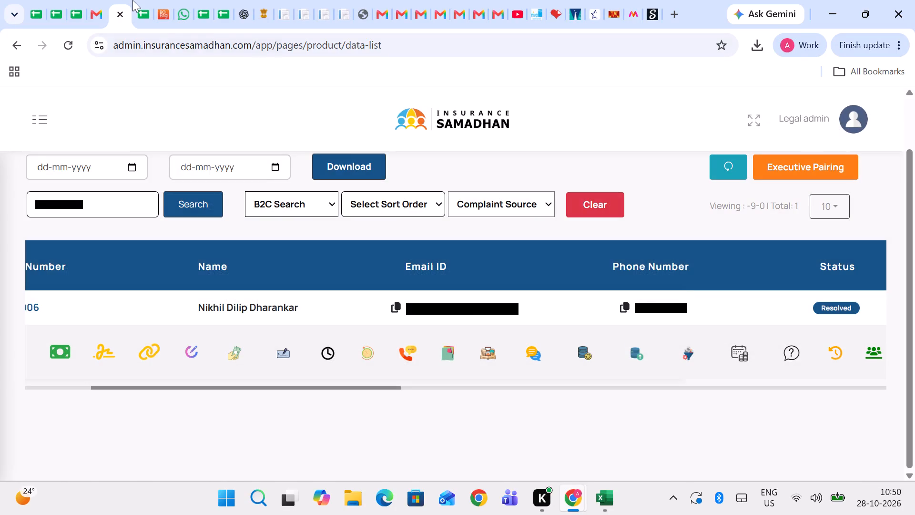
# Switch to RESOLVED SHEET OCTOBER 2026 and set the column C status in row 83 to the "Not Answe…" option.
pyautogui.click(132, 0)
pyautogui.click(132, 0)
pyautogui.click(133, 0)
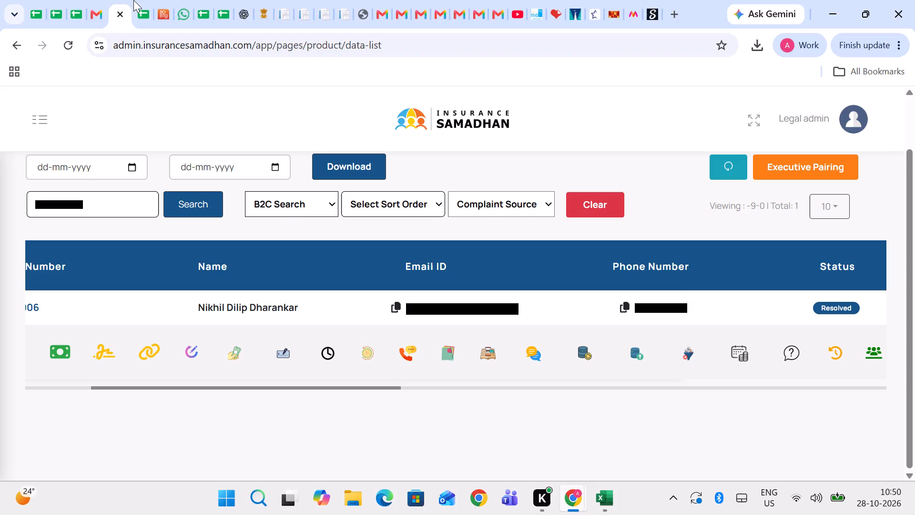
pyautogui.click(133, 0)
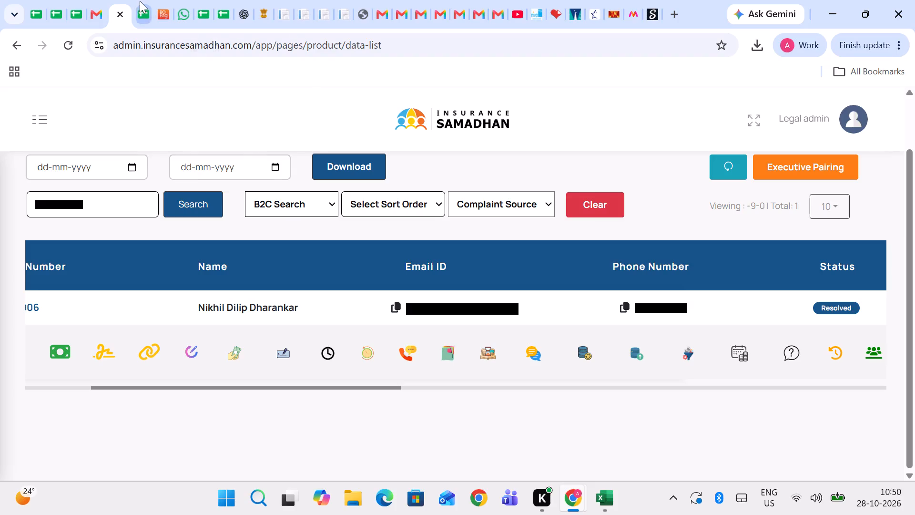
pyautogui.click(140, 1)
pyautogui.click(69, 0)
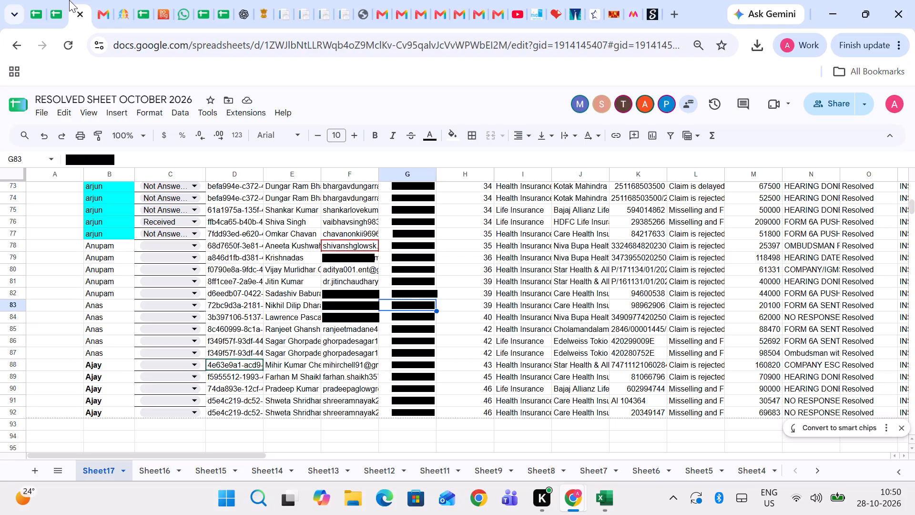
pyautogui.moveTo(69, 0); pyautogui.dragTo(88, 0)
pyautogui.press('Left')
pyautogui.press('Left')
pyautogui.press('Left')
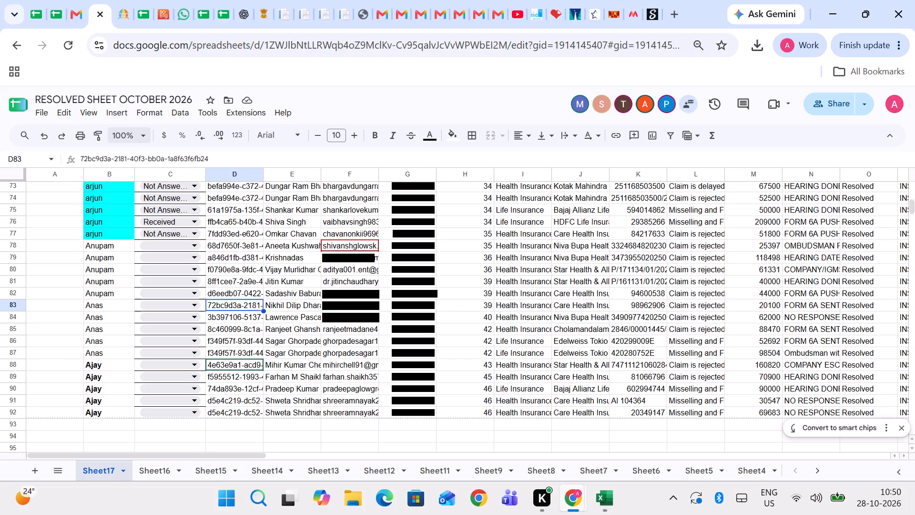
pyautogui.press('Left')
pyautogui.press('Return')
pyautogui.press('Return')
# Copy the customer phone number from row 84 and call it with the Smartflo dialer.
pyautogui.press('Right')
pyautogui.press('Right')
pyautogui.press('Right')
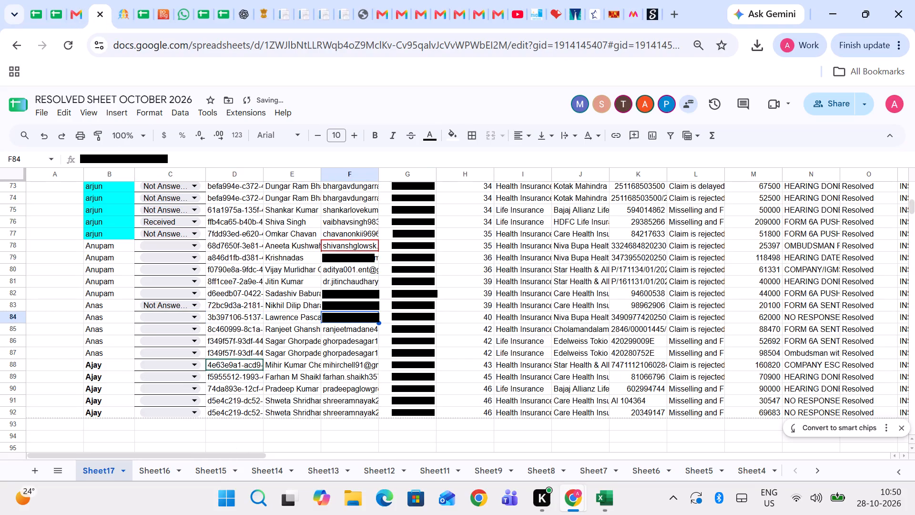
pyautogui.press('Right')
pyautogui.hotkey('ctrl', 'c')
pyautogui.click(149, 0)
pyautogui.click(155, 0)
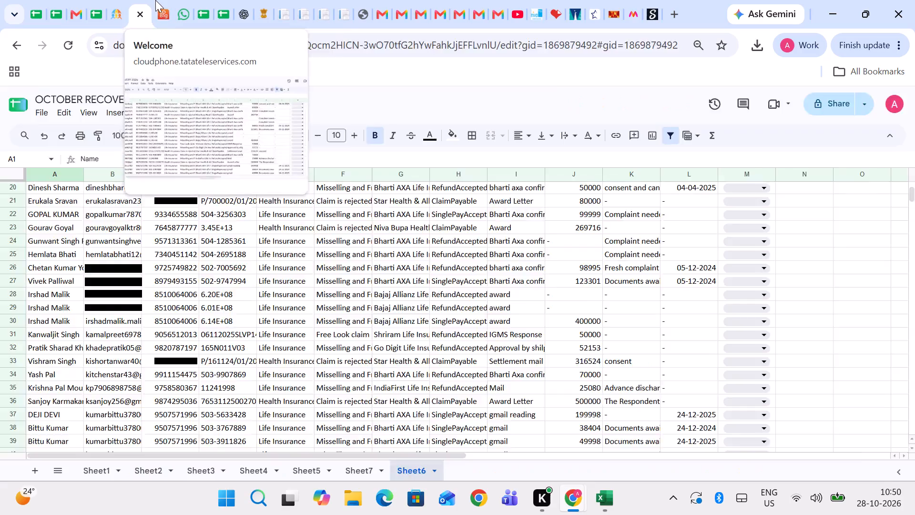
pyautogui.doubleClick(391, 176)
pyautogui.hotkey('ctrl', 'v')
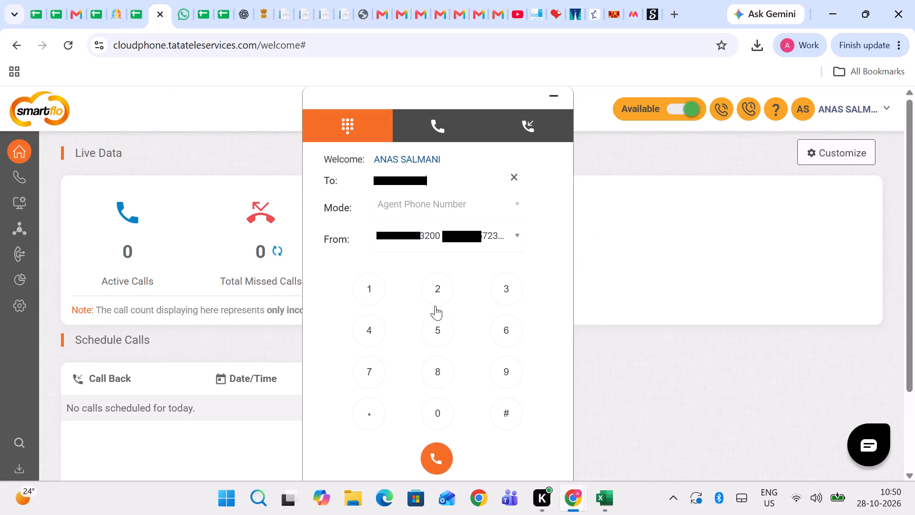
pyautogui.click(440, 435)
pyautogui.click(437, 458)
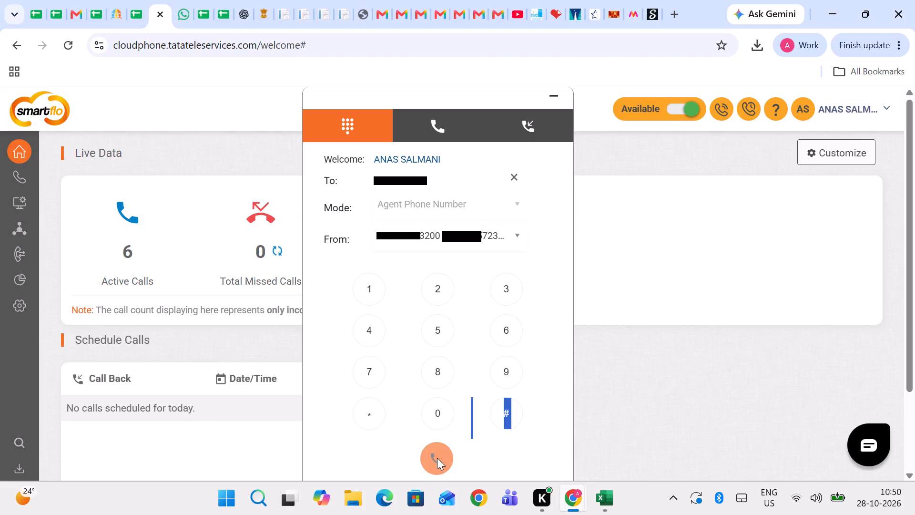
# Return to the All Complaints list and search it for the copied row 84 phone number.
pyautogui.click(125, 0)
pyautogui.moveTo(96, 196); pyautogui.dragTo(20, 202)
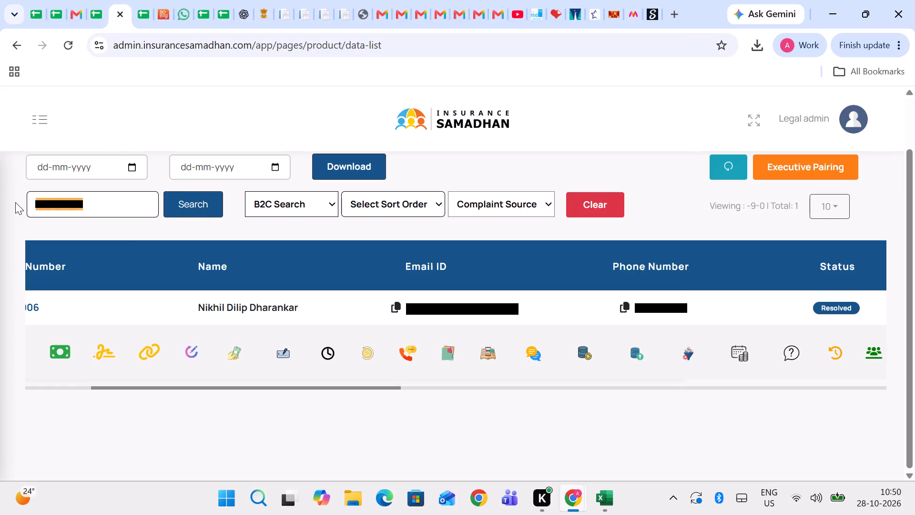
pyautogui.hotkey('ctrl', 'v')
pyautogui.press('Return')
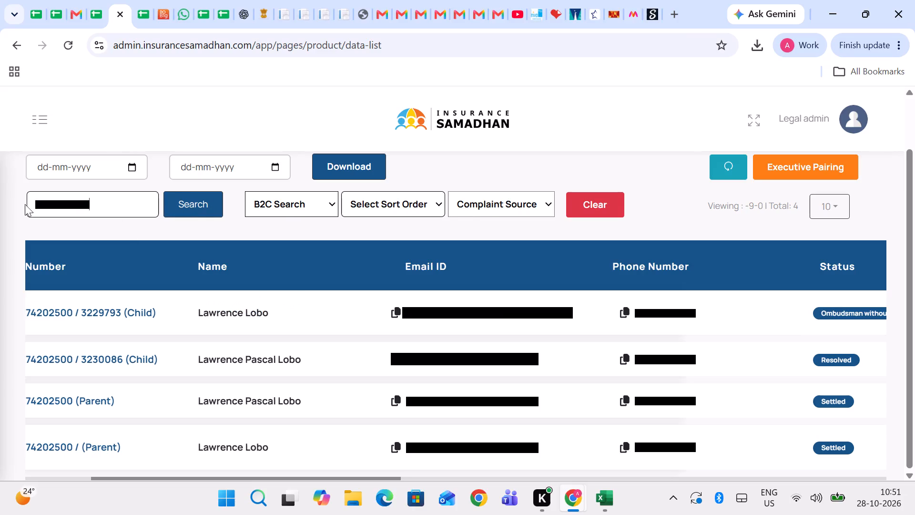
# Open the communication log of the child complaint with Resolved status and start a new comment there.
pyautogui.scroll(-1, 171, 269)
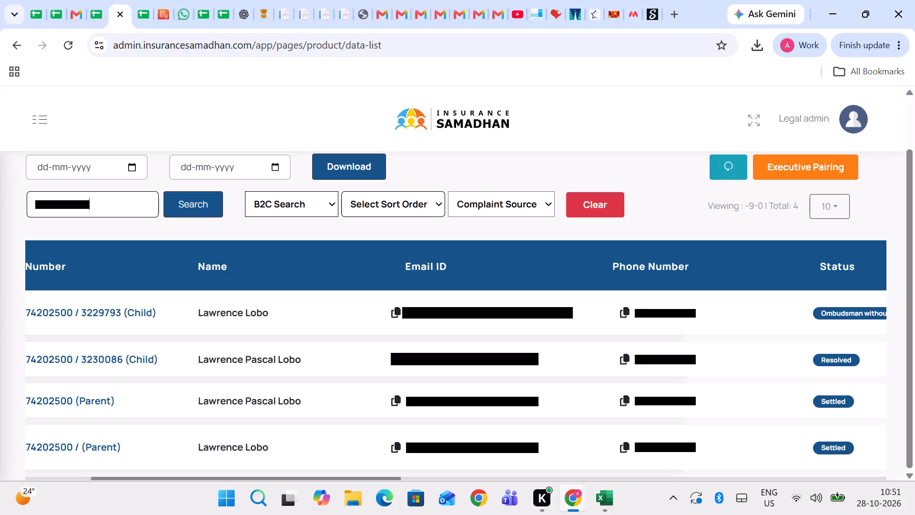
pyautogui.scroll(-1, 315, 359)
pyautogui.click(307, 360)
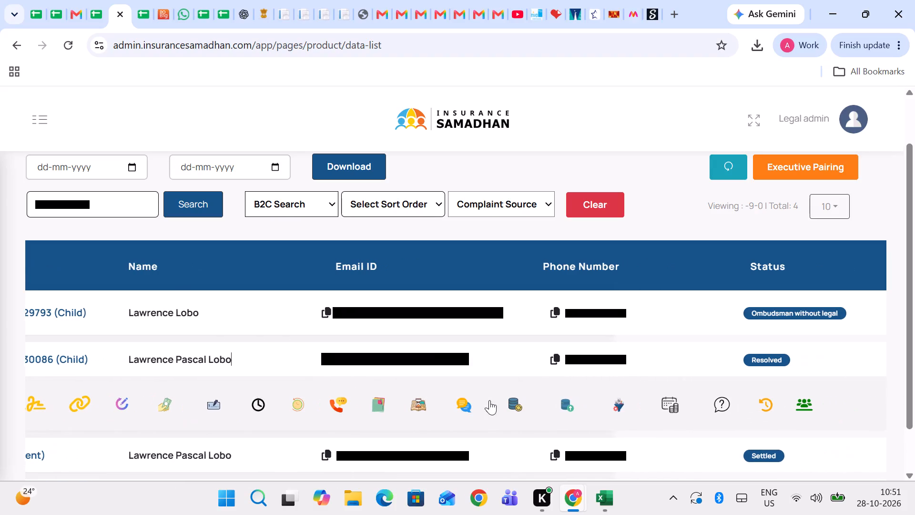
pyautogui.click(473, 412)
pyautogui.moveTo(414, 350); pyautogui.dragTo(543, 360)
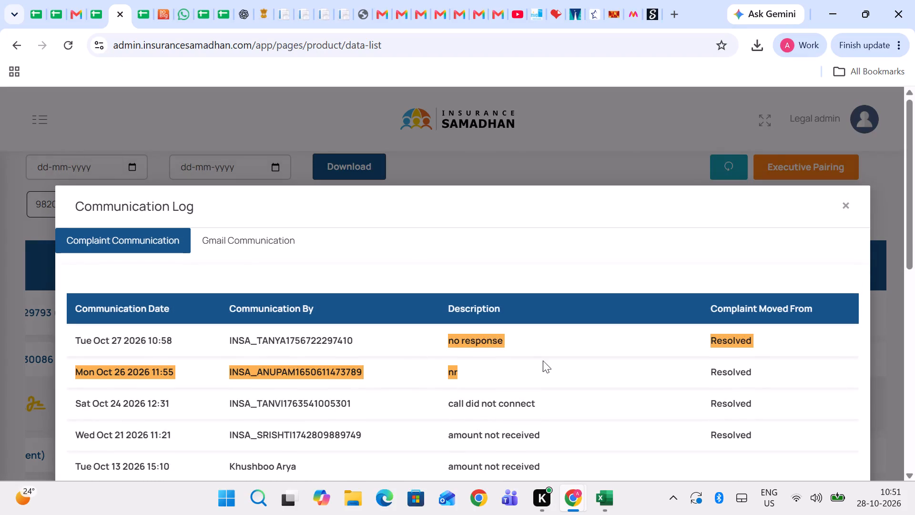
pyautogui.scroll(-1, 482, 394)
pyautogui.scroll(-4, 551, 430)
pyautogui.click(545, 441)
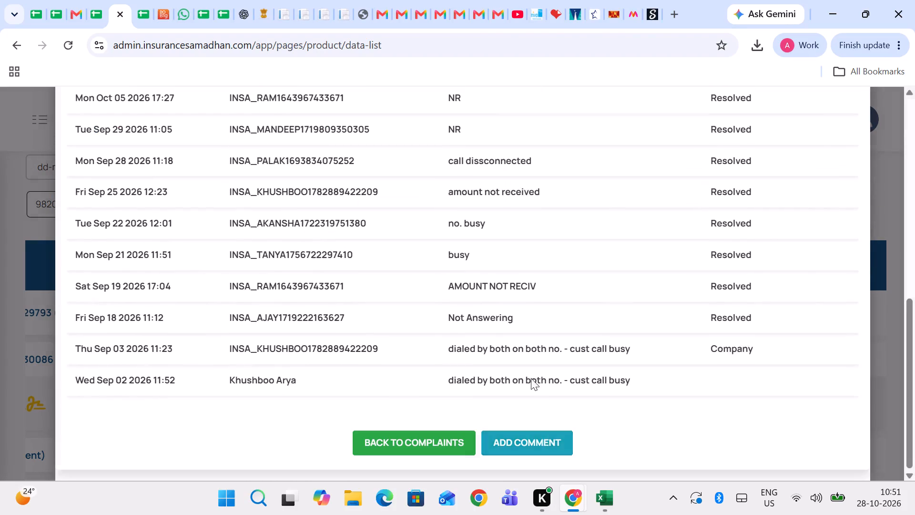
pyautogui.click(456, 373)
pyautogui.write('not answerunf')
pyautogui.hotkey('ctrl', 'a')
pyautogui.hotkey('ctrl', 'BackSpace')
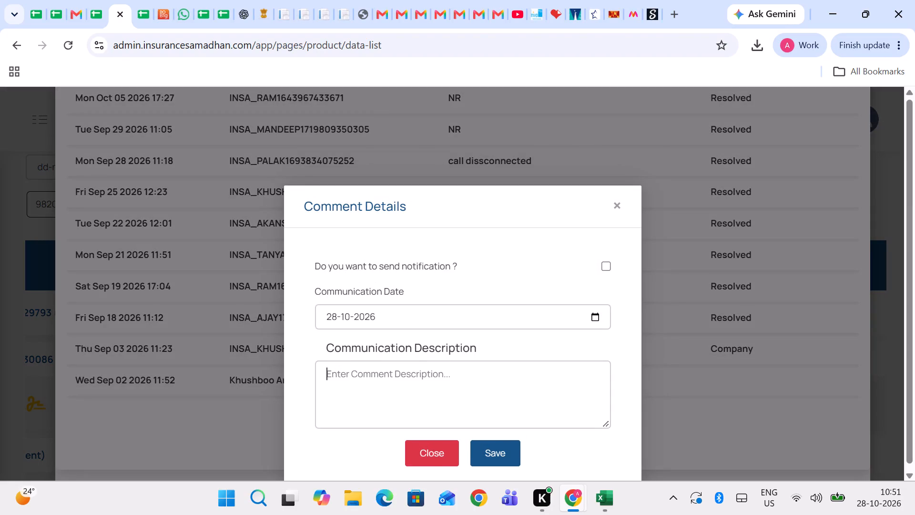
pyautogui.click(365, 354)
# Switch to RESOLVED SHEET OCTOBER 2026 and set the column C status in row 84 to "Not Recieved".
pyautogui.click(93, 0)
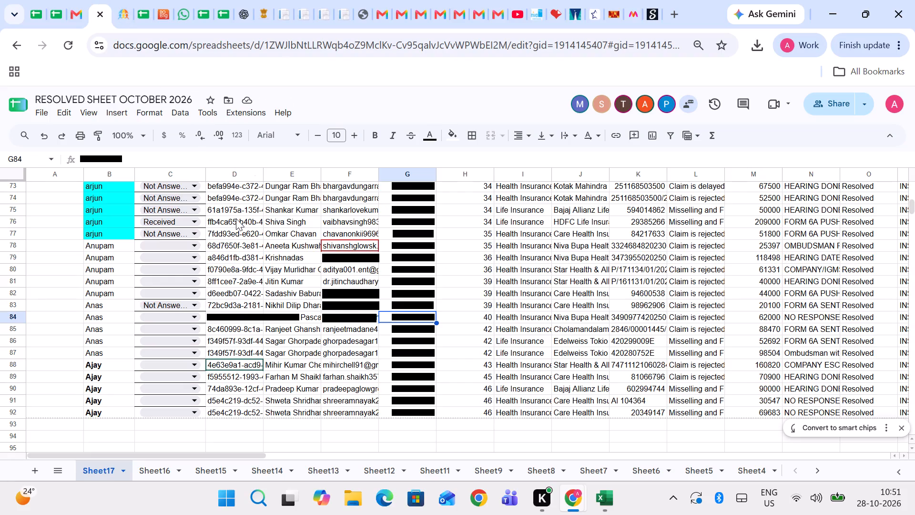
pyautogui.press('Left')
pyautogui.press('Left')
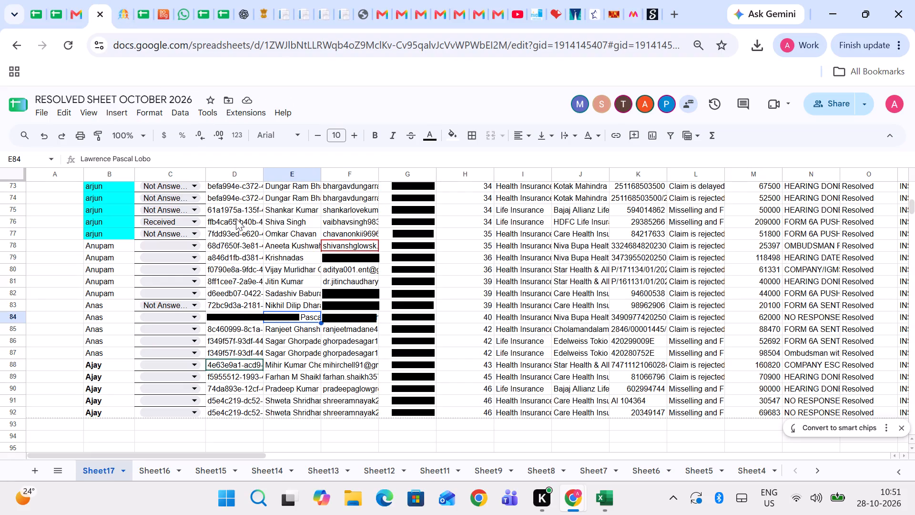
pyautogui.press('Return')
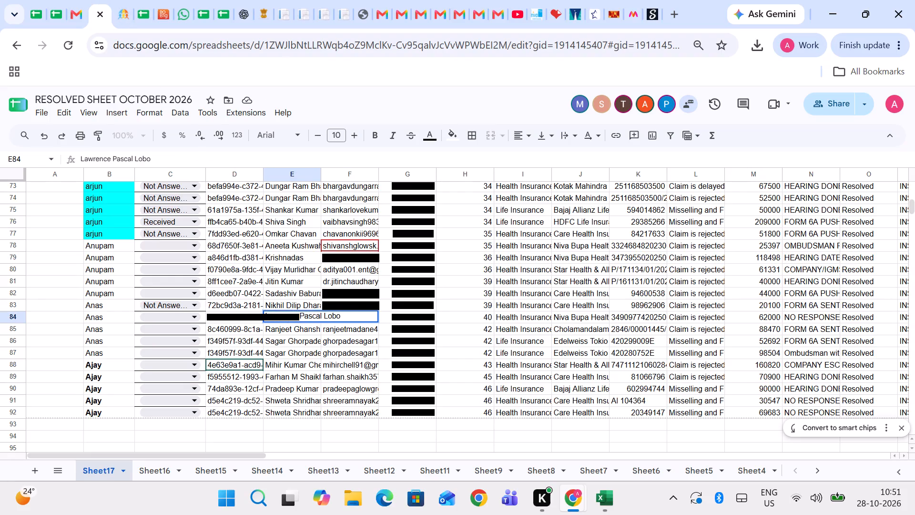
pyautogui.press('Return')
pyautogui.press('Up')
pyautogui.press('Left')
pyautogui.press('Left')
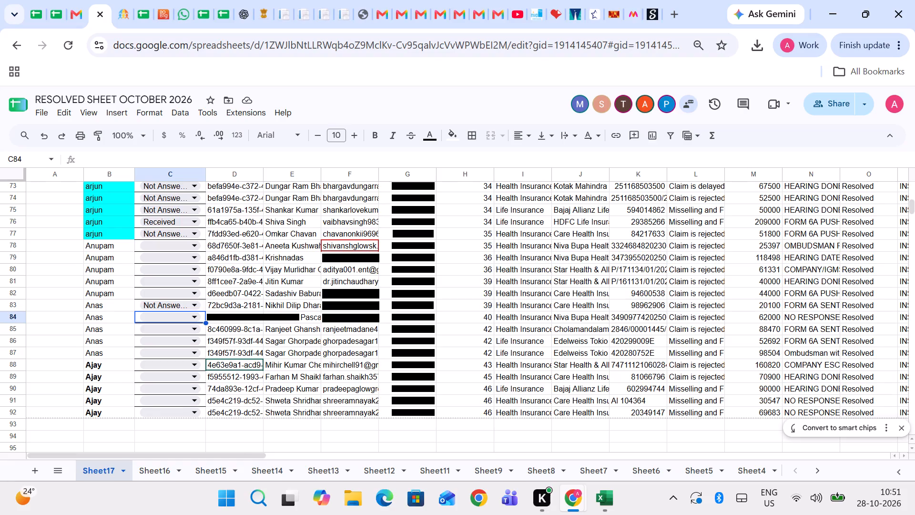
pyautogui.press('Return')
pyautogui.press('Down')
pyautogui.press('Down')
pyautogui.press('Down')
pyautogui.press('Up')
pyautogui.press('Return')
pyautogui.press('Up')
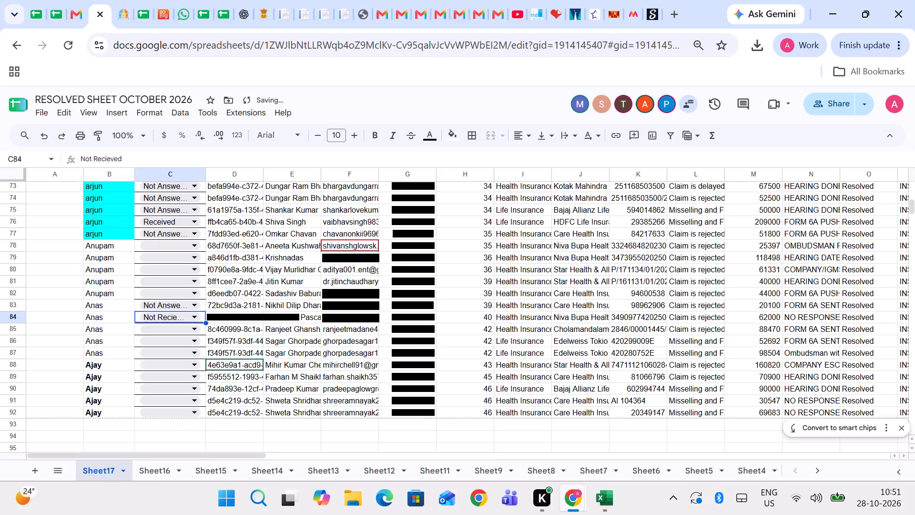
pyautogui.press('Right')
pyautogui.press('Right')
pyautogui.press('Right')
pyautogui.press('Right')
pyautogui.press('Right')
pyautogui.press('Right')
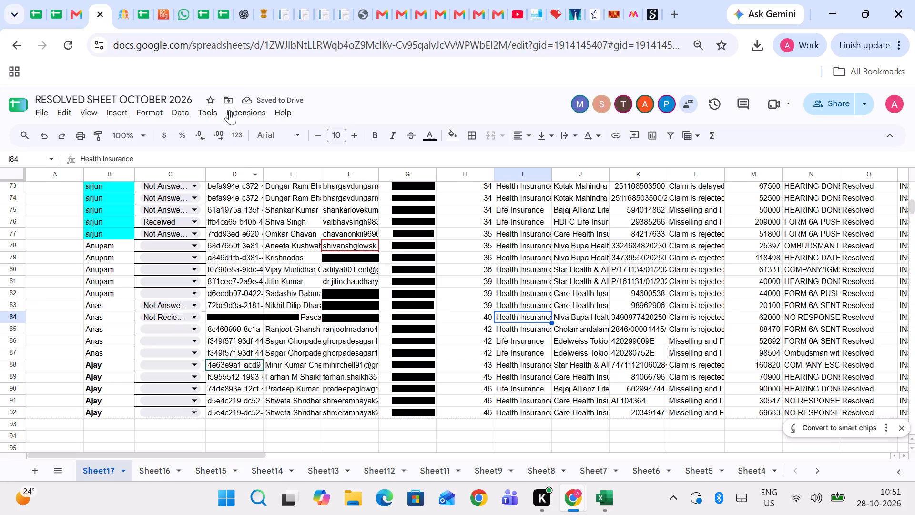
# Return to the open comment form, save the description "not received" for row 84's complaint, and close its communication log.
pyautogui.click(118, 0)
pyautogui.click(417, 376)
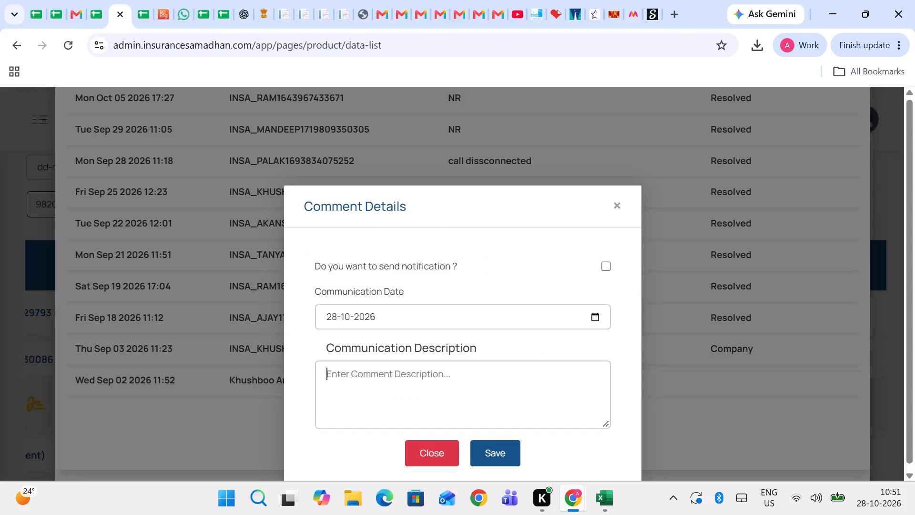
pyautogui.write('not received')
pyautogui.press('space')
pyautogui.click(508, 455)
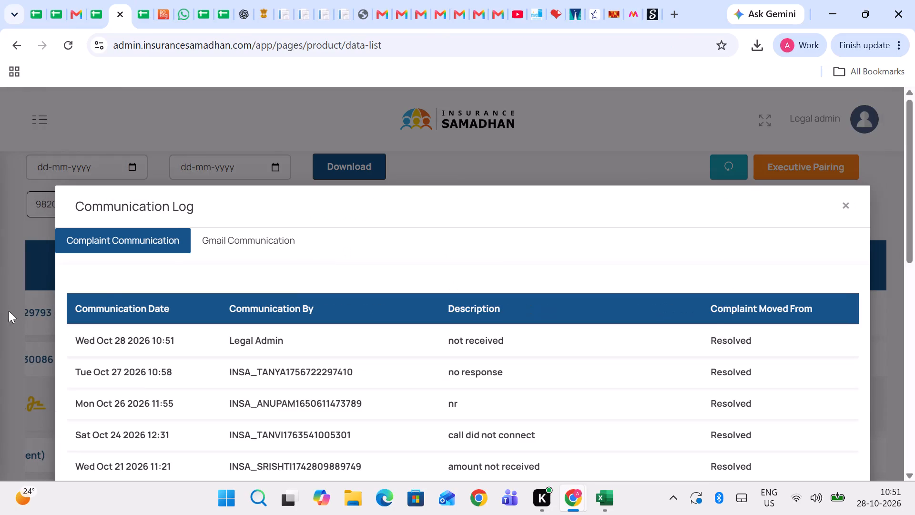
pyautogui.click(191, 148)
# Copy the customer phone number from row 85 of RESOLVED SHEET OCTOBER 2026 and call it with the Smartflo dialer.
pyautogui.click(96, 0)
pyautogui.press('Left')
pyautogui.press('Left')
pyautogui.press('Left')
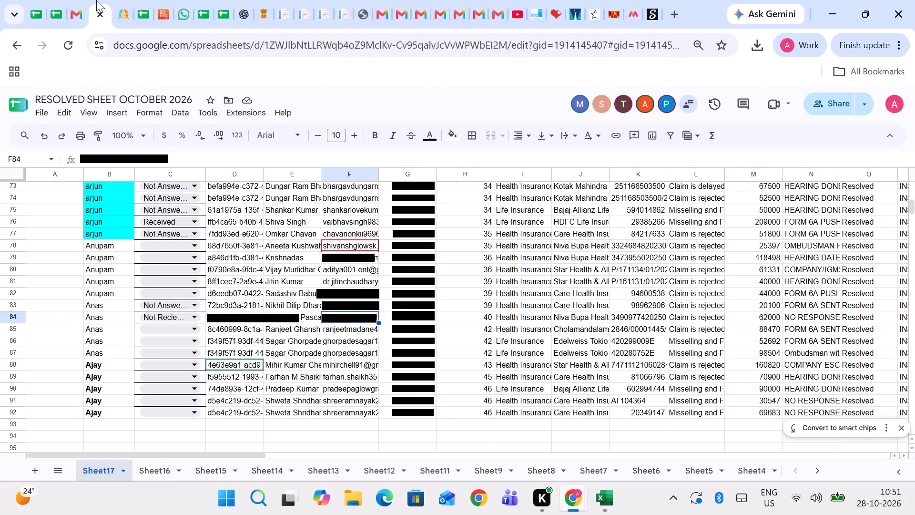
pyautogui.press('Left')
pyautogui.press('Left')
pyautogui.press('Left')
pyautogui.press('Down')
pyautogui.press('Right')
pyautogui.press('Right')
pyautogui.press('Right')
pyautogui.press('Right')
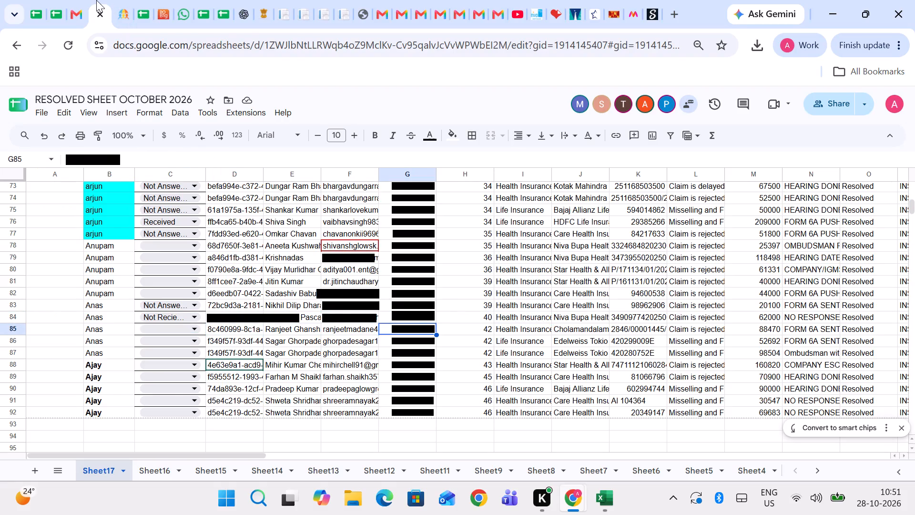
pyautogui.hotkey('ctrl', 'c')
pyautogui.click(164, 0)
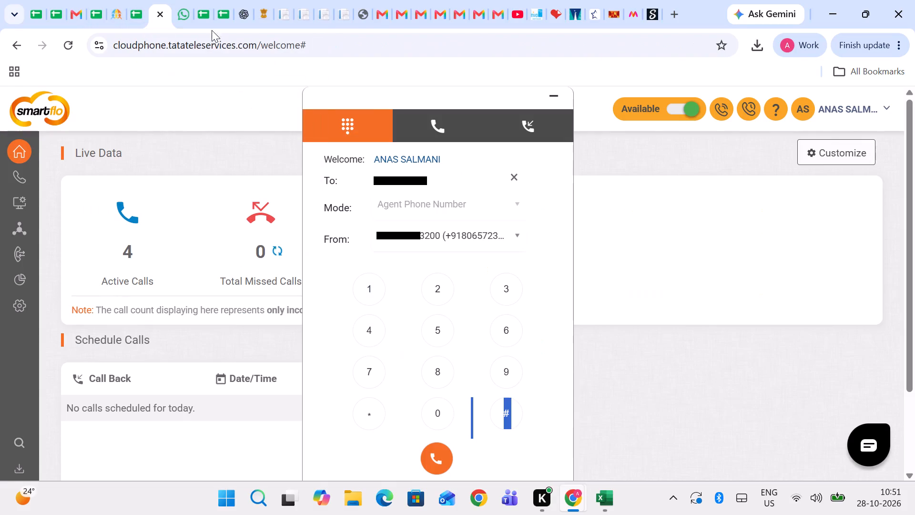
pyautogui.tripleClick(387, 182)
pyautogui.hotkey('ctrl', 'v')
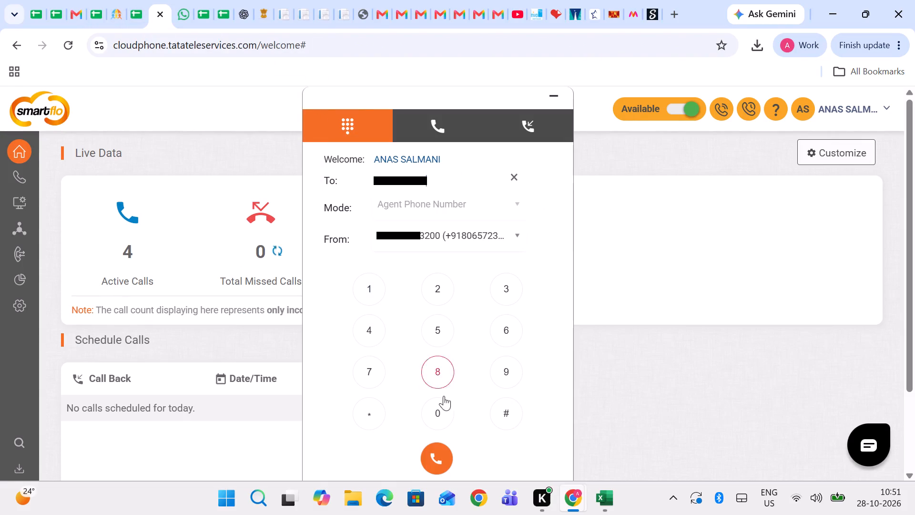
pyautogui.click(432, 455)
# Return to the complaints list and search it for the copied row 85 phone number.
pyautogui.click(131, 4)
pyautogui.click(121, 2)
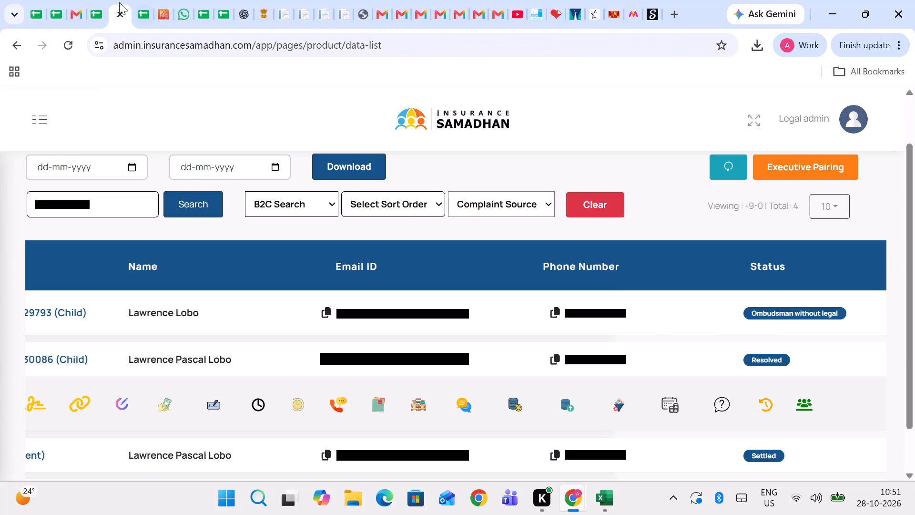
pyautogui.moveTo(111, 202); pyautogui.dragTo(8, 220)
pyautogui.hotkey('ctrl', 'v')
pyautogui.hotkey('ctrl', 'Return')
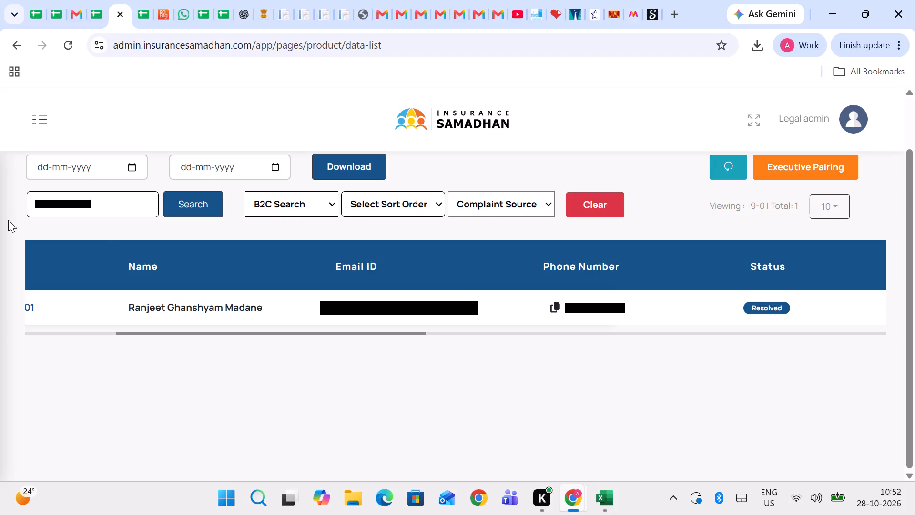
# Check the latest entries in the communication log of row 85's Resolved complaint and close the log.
pyautogui.click(194, 308)
pyautogui.hscroll(-1, 194, 308)
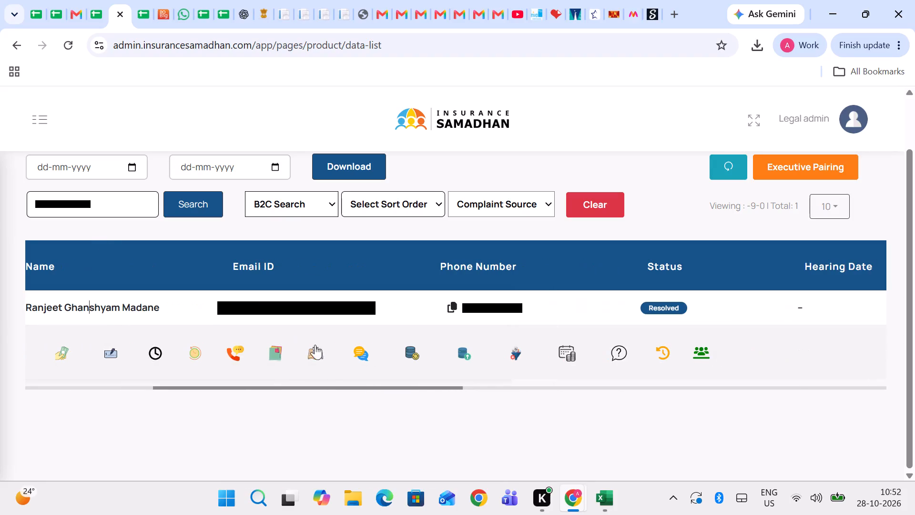
pyautogui.click(356, 355)
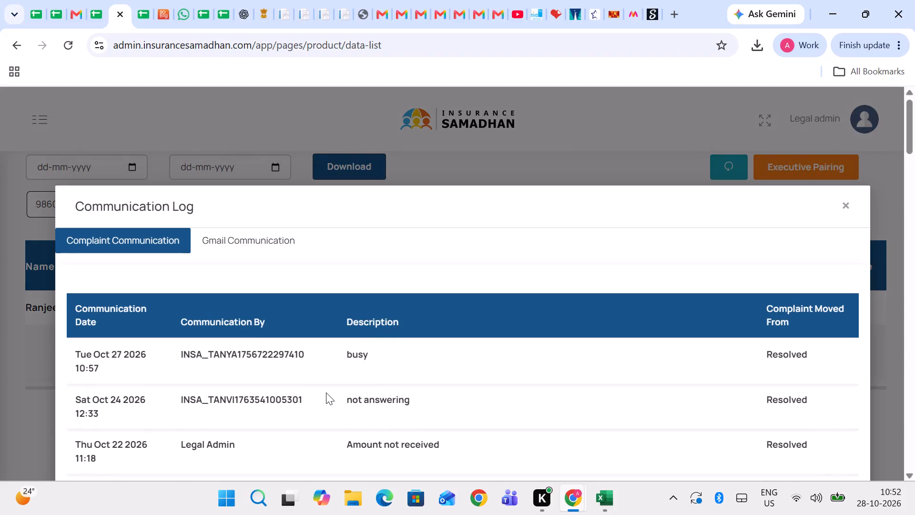
pyautogui.click(241, 161)
pyautogui.hscroll(1, 262, 312)
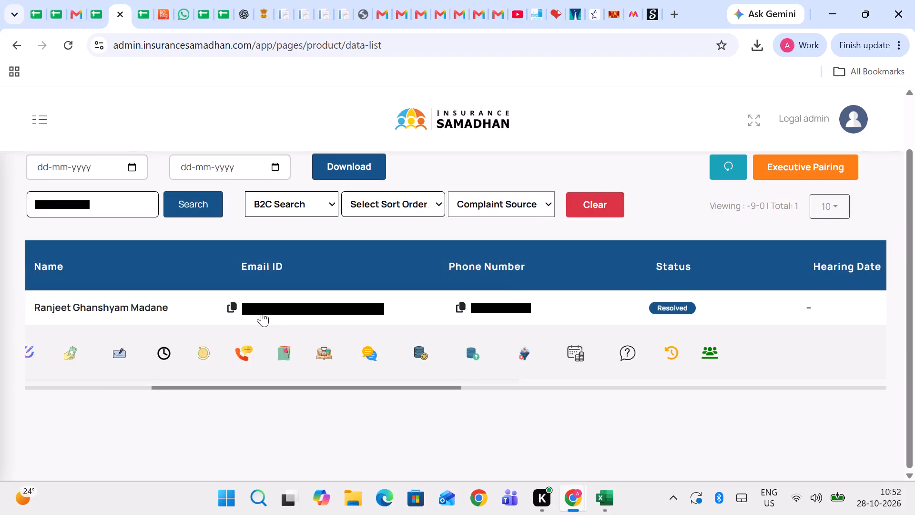
pyautogui.hscroll(1, 262, 312)
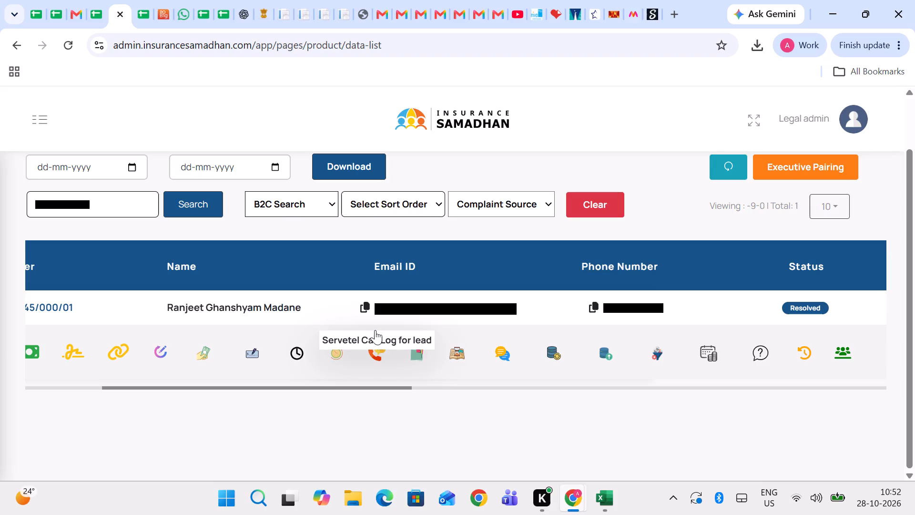
# Add the comment "not answering", copied from the Oct 24 entry, to the communication log of row 85's Resolved complaint.
pyautogui.click(497, 343)
pyautogui.scroll(-1, 391, 379)
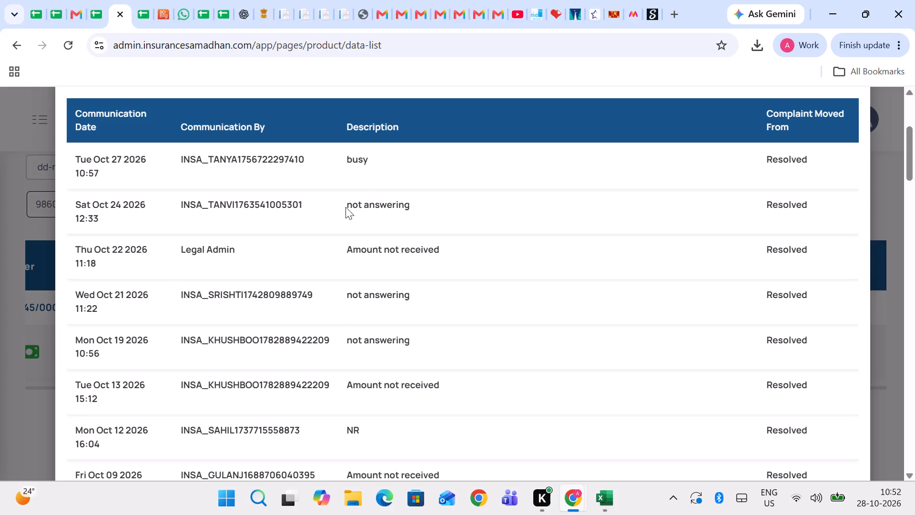
pyautogui.moveTo(346, 207); pyautogui.dragTo(459, 213)
pyautogui.hotkey('ctrl', 'c')
pyautogui.hotkey('ctrl', 'c')
pyautogui.scroll(-6, 461, 213)
pyautogui.scroll(-2, 527, 397)
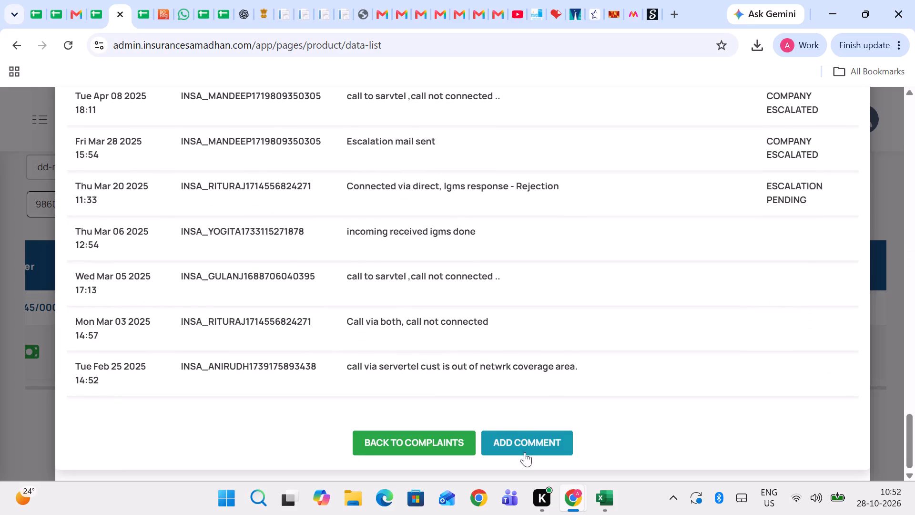
pyautogui.click(525, 452)
pyautogui.keyDown('ctrl'); pyautogui.click(452, 395); pyautogui.keyUp('ctrl')
pyautogui.hotkey('ctrl', 'v')
pyautogui.click(494, 457)
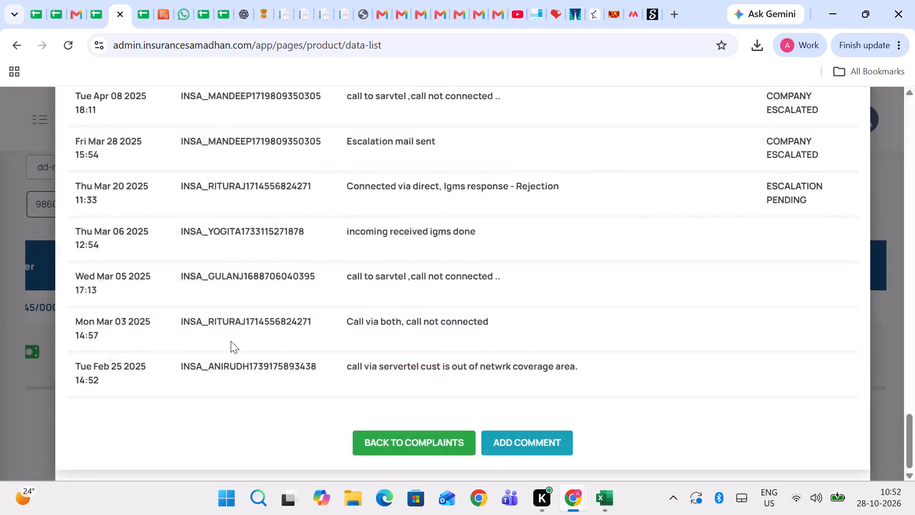
pyautogui.click(0, 317)
# Switch to RESOLVED SHEET OCTOBER 2026 and set the column C status in row 85 to "Not Answering".
pyautogui.click(88, 0)
pyautogui.press('Left')
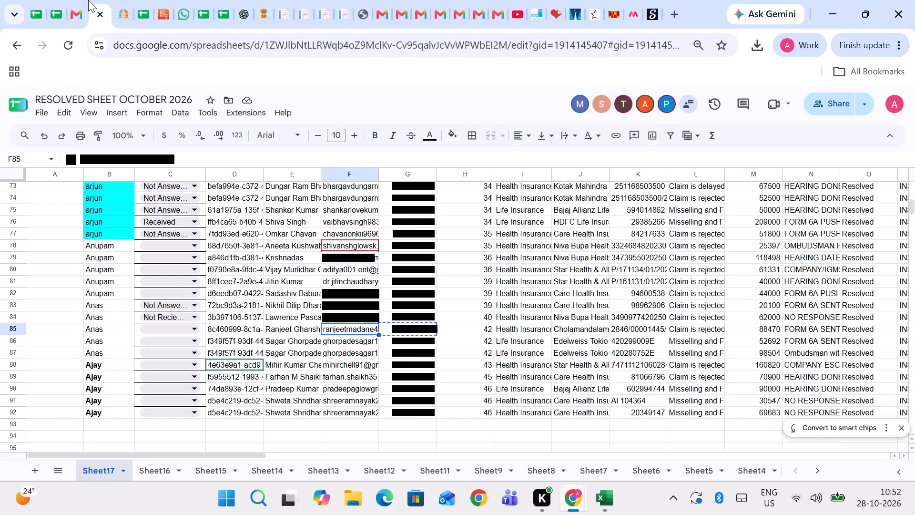
pyautogui.press('Left')
pyautogui.press('Left')
pyautogui.press('Left')
pyautogui.press('Return')
pyautogui.press('Return')
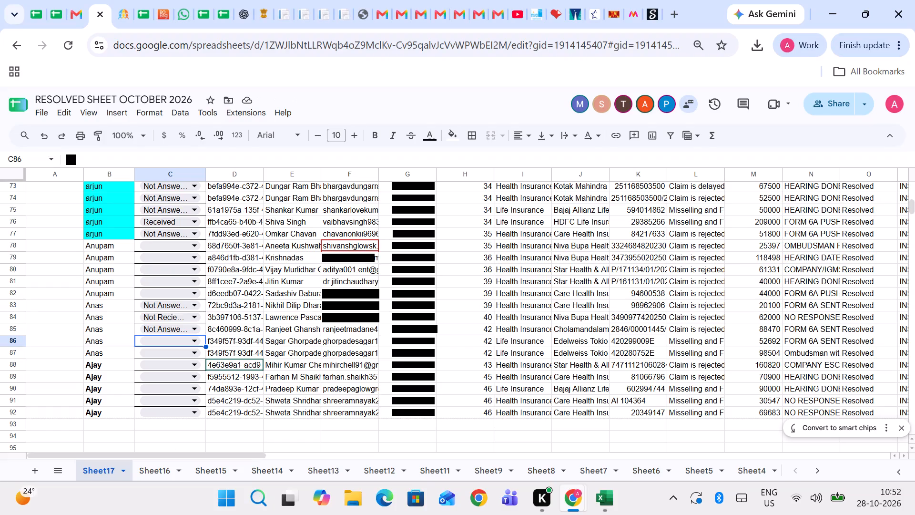
# Copy the customer phone number from row 86 and call it with the Smartflo dialer.
pyautogui.press('Right')
pyautogui.press('Right')
pyautogui.press('Right')
pyautogui.press('Right')
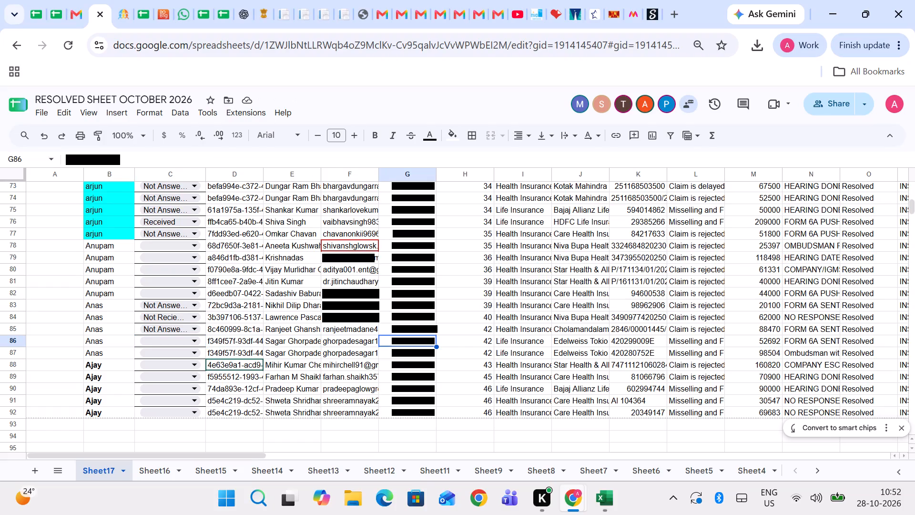
pyautogui.hotkey('ctrl', 'c')
pyautogui.click(159, 0)
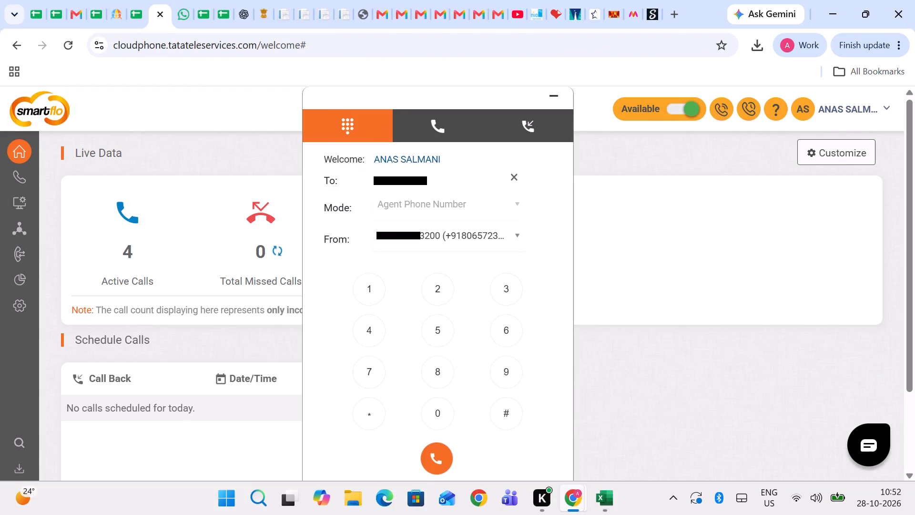
pyautogui.doubleClick(378, 176)
pyautogui.hotkey('ctrl', 'v')
pyautogui.click(431, 455)
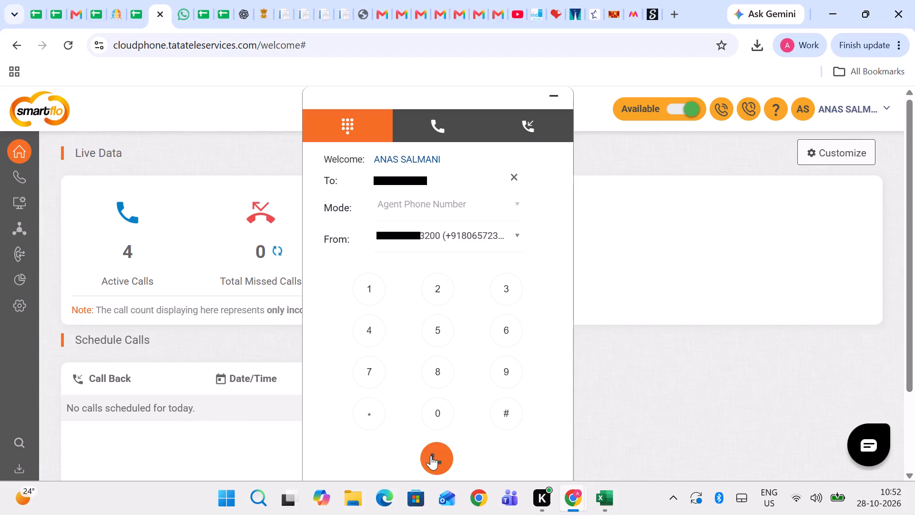
# Return to the complaints list and search it for the copied row 86 phone number.
pyautogui.click(122, 0)
pyautogui.moveTo(99, 207); pyautogui.dragTo(12, 214)
pyautogui.hotkey('ctrl', 'v')
pyautogui.hotkey('ctrl', 'Return')
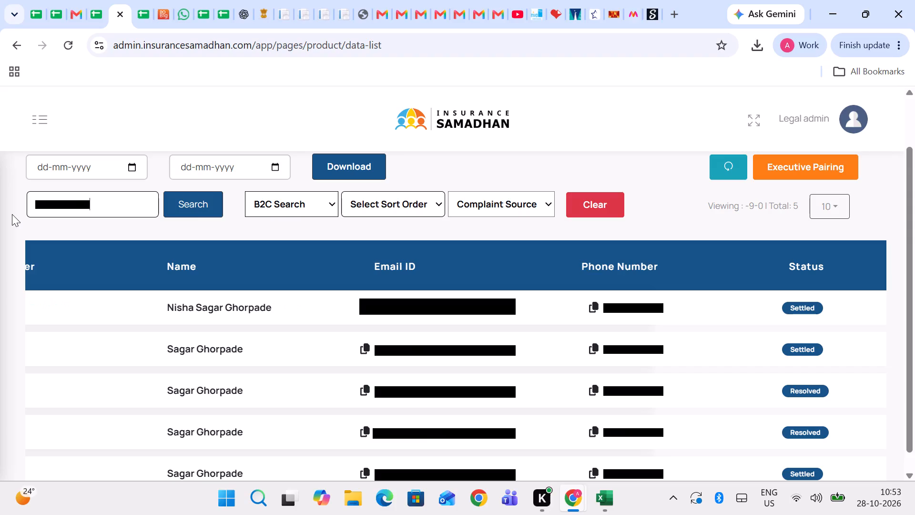
# Review the communication log of the first Resolved complaint, copy its Oct 26 "not answering" description, and close the log.
pyautogui.scroll(-1, 141, 304)
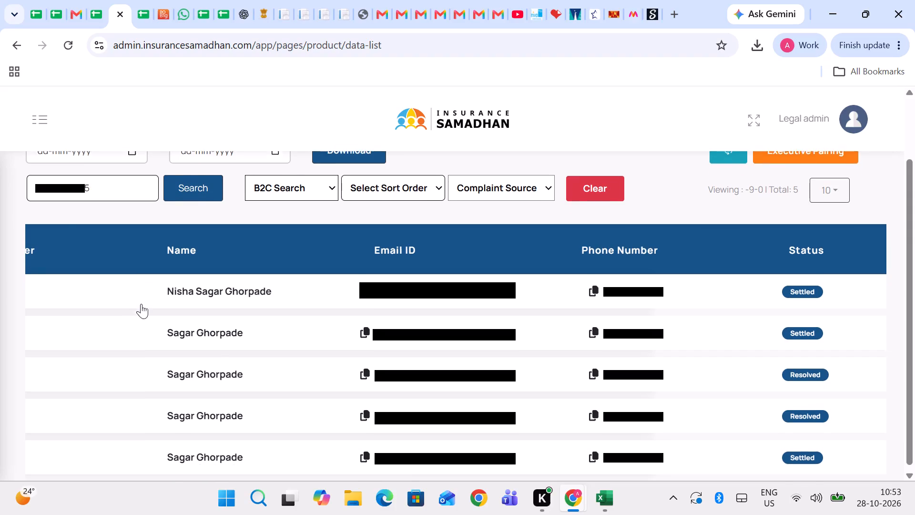
pyautogui.scroll(-1, 141, 304)
pyautogui.scroll(-1, 305, 375)
pyautogui.click(278, 371)
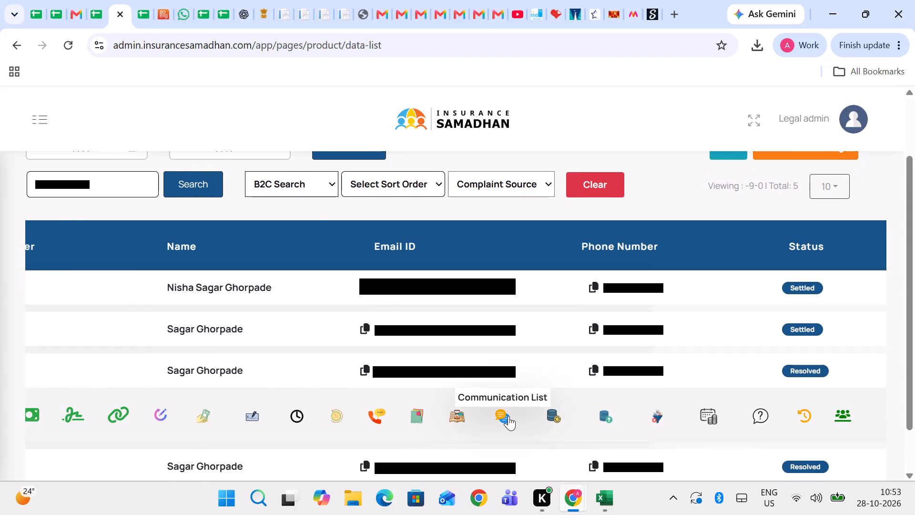
pyautogui.click(508, 417)
pyautogui.scroll(-1, 419, 371)
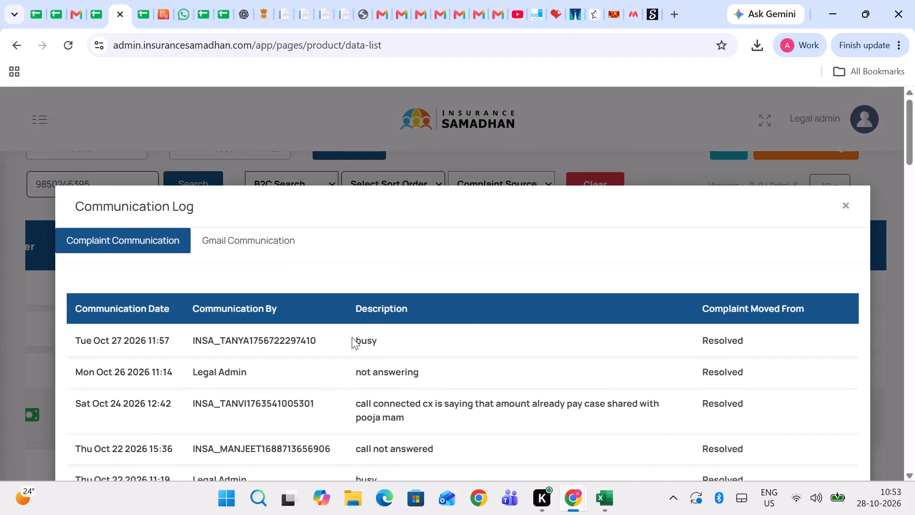
pyautogui.moveTo(358, 337); pyautogui.dragTo(397, 344)
pyautogui.scroll(-1, 363, 338)
pyautogui.moveTo(349, 362); pyautogui.dragTo(392, 353)
pyautogui.tripleClick(379, 267)
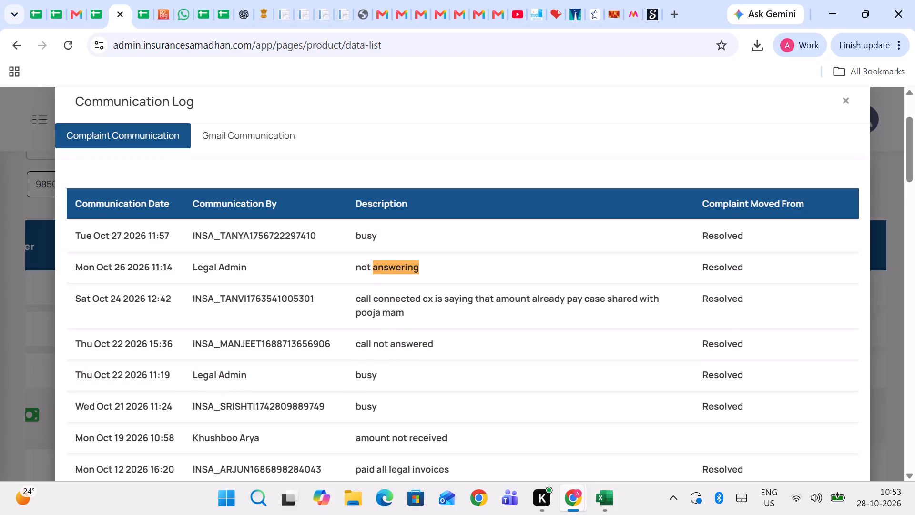
pyautogui.hotkey('ctrl', 'c')
pyautogui.hotkey('ctrl', 'c')
pyautogui.hotkey('ctrl', 'c')
pyautogui.hotkey('ctrl', 'c')
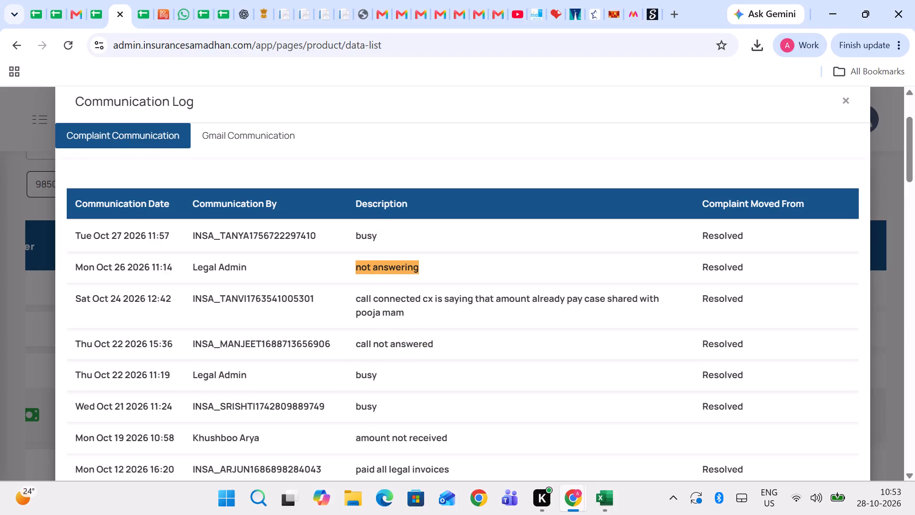
pyautogui.scroll(-5, 379, 267)
pyautogui.scroll(-4, 450, 338)
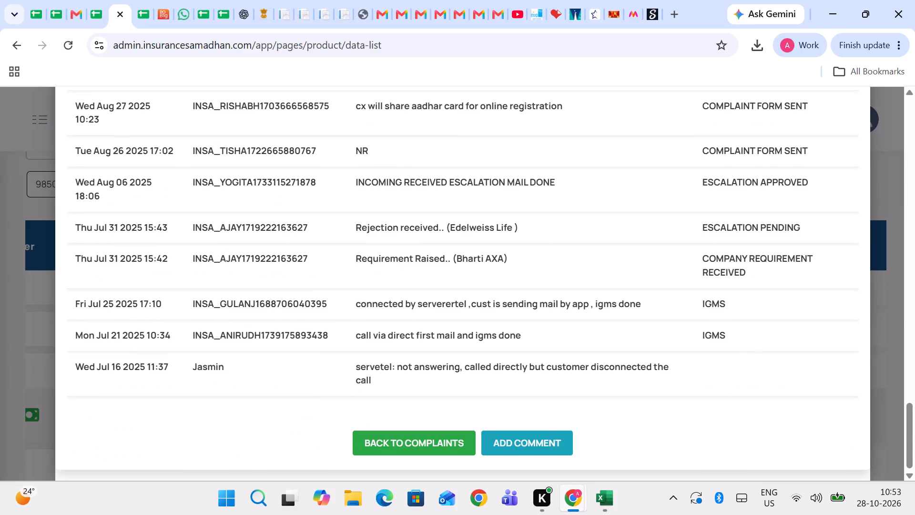
pyautogui.click(61, 175)
pyautogui.click(24, 174)
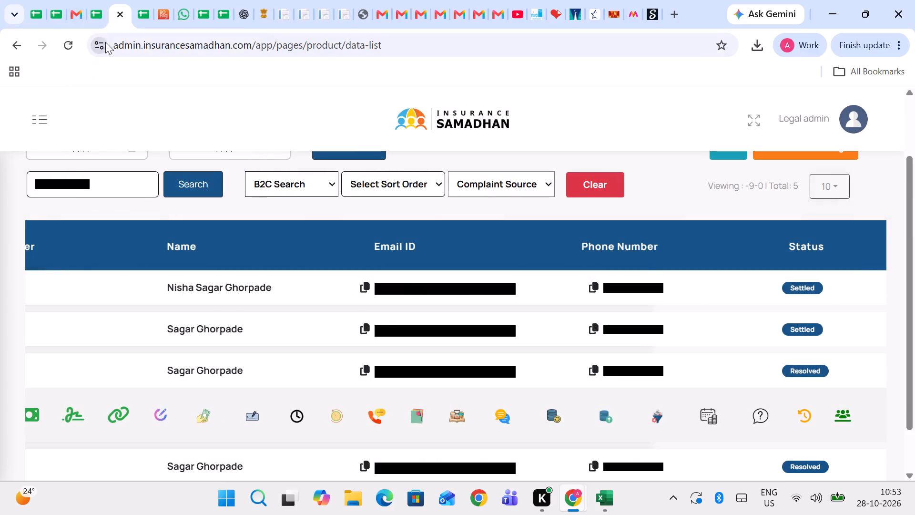
# Switch to RESOLVED SHEET OCTOBER 2026 and examine row 86's case details across the columns beyond the phone number.
pyautogui.click(89, 8)
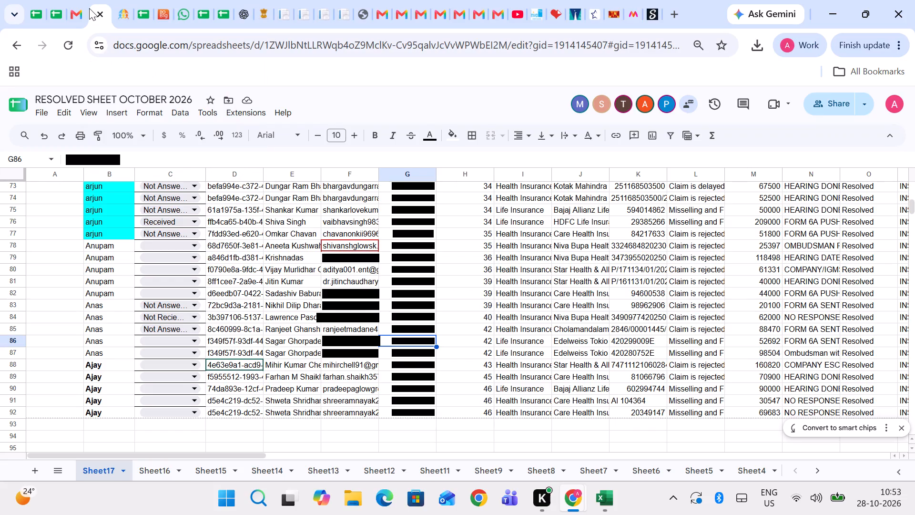
pyautogui.press('Right')
pyautogui.press('Right')
pyautogui.press('Right')
pyautogui.press('Right')
pyautogui.press('Right')
pyautogui.press('Right')
pyautogui.press('Right')
pyautogui.press('Right')
pyautogui.press('Right')
pyautogui.press('Right')
pyautogui.press('Right')
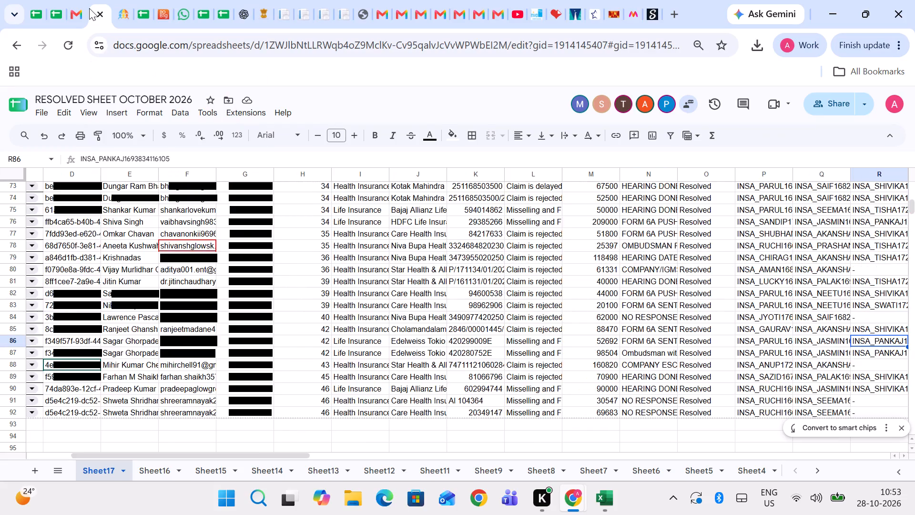
pyautogui.press('Right')
pyautogui.press('Right')
pyautogui.press('Right')
pyautogui.press('Right')
# Go back to column C of row 86 and set its status to "Not Recieved".
pyautogui.press('Left')
pyautogui.press('Left')
pyautogui.press('Left')
pyautogui.press('Left')
pyautogui.press('Left')
pyautogui.press('Left')
pyautogui.press('Left')
pyautogui.press('Left')
pyautogui.press('Left')
pyautogui.press('Left')
pyautogui.press('Left')
pyautogui.press('Left')
pyautogui.press('Left')
pyautogui.press('Left')
pyautogui.press('Left')
pyautogui.press('Left')
pyautogui.press('Left')
pyautogui.press('Left')
pyautogui.press('Left')
pyautogui.press('Left')
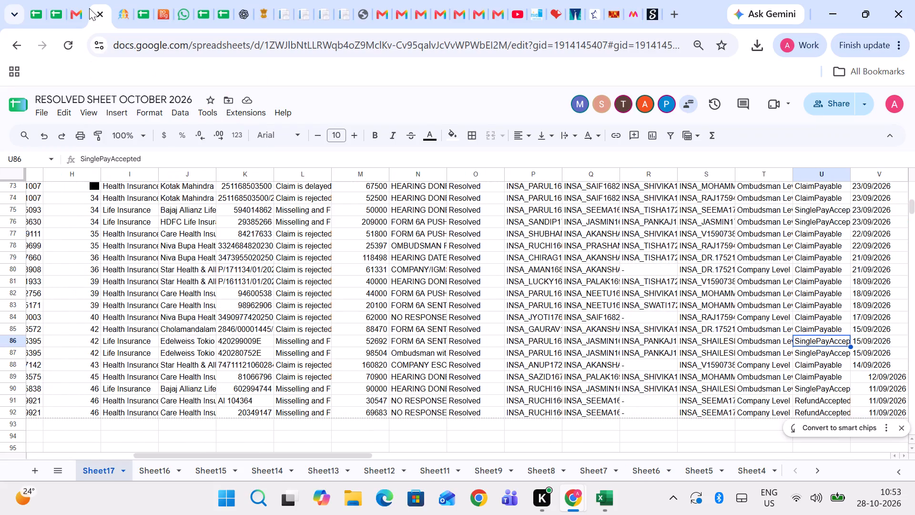
pyautogui.press('Right')
pyautogui.press('Right')
pyautogui.press('Return')
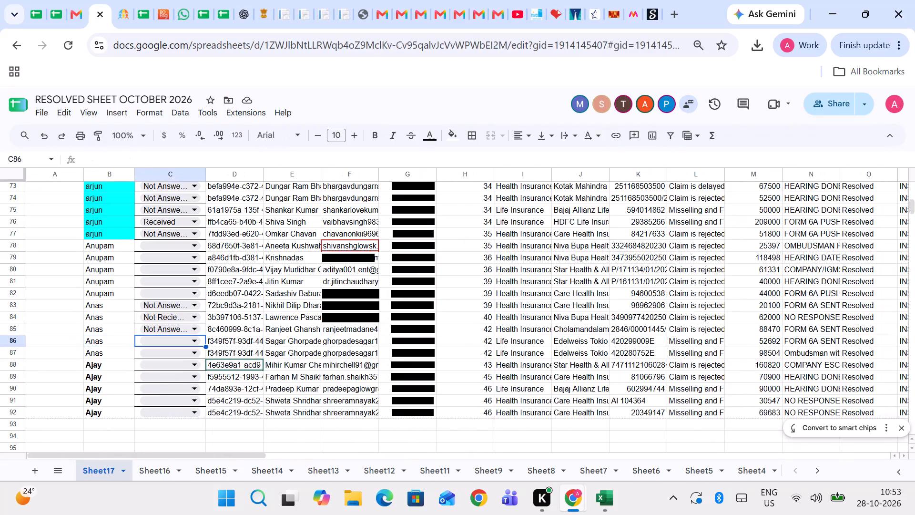
pyautogui.press('Down')
pyautogui.press('Down')
pyautogui.press('Return')
# Set the column C status in row 87 to "Not Recieved".
pyautogui.press('Return')
pyautogui.press('Down')
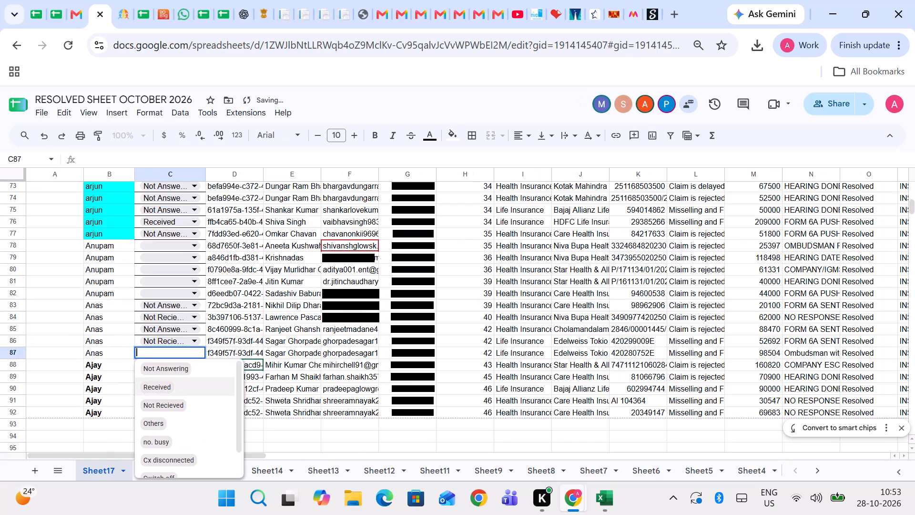
pyautogui.press('Down')
pyautogui.press('Return')
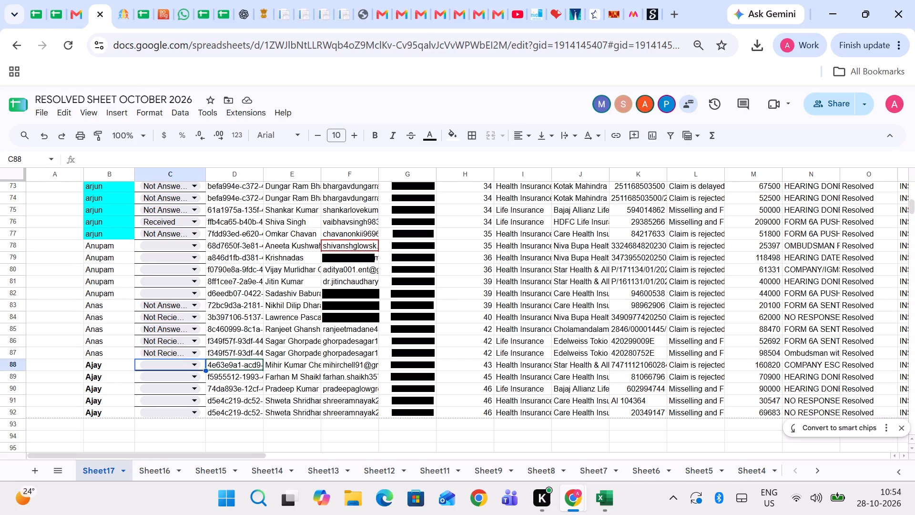
# Find the first row assigned to Pankaj, row 48, and copy its customer's phone number from column G.
pyautogui.click(283, 307)
pyautogui.scroll(1, 283, 307)
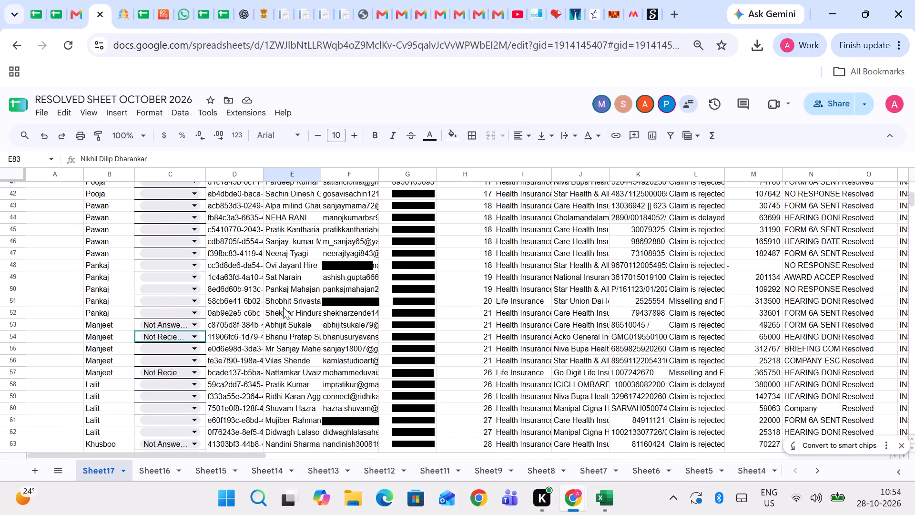
pyautogui.scroll(2, 283, 307)
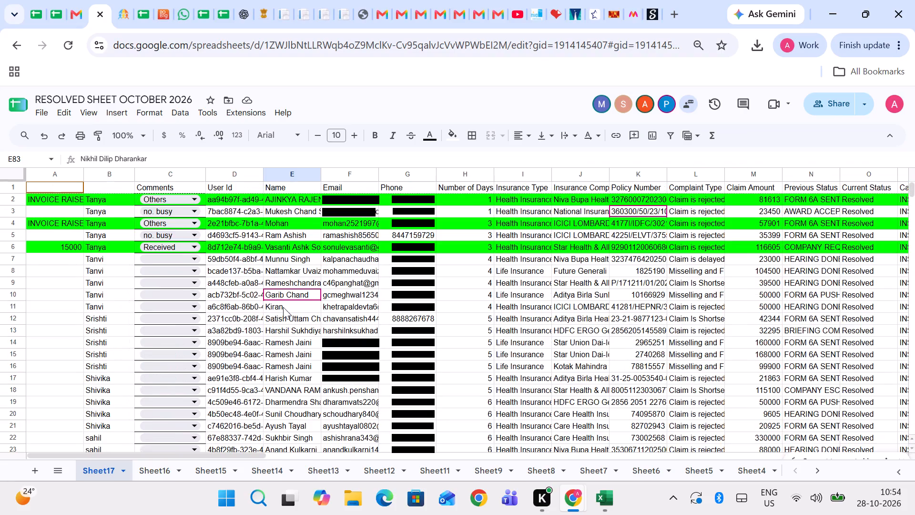
pyautogui.scroll(-1, 283, 307)
pyautogui.scroll(-1, 232, 354)
pyautogui.scroll(-1, 189, 369)
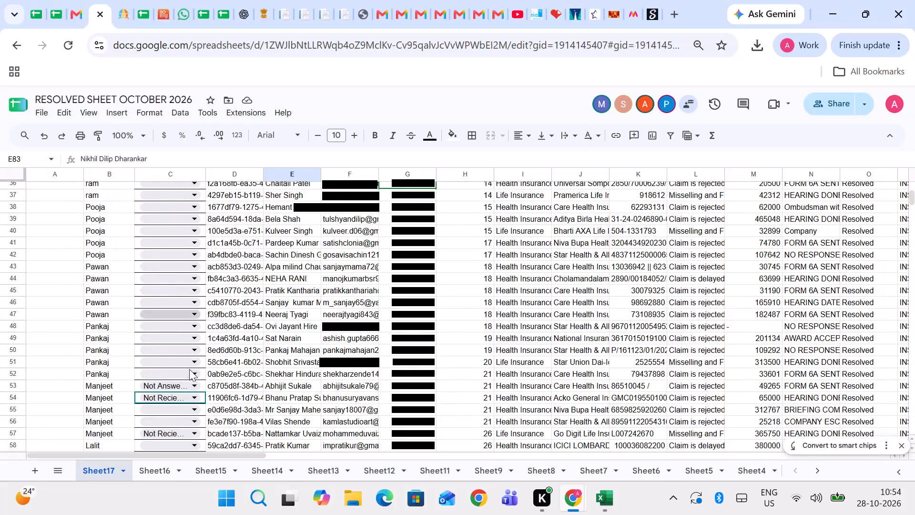
pyautogui.click(96, 325)
pyautogui.press('Right')
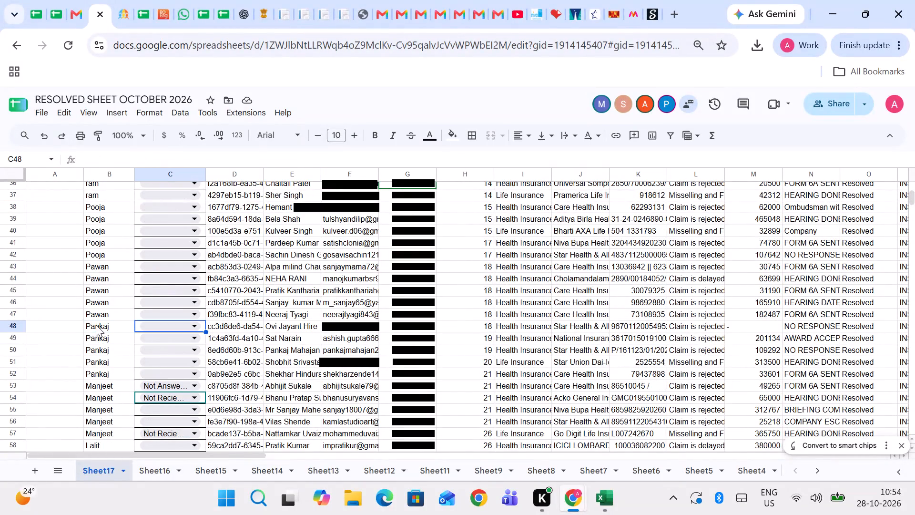
pyautogui.press('Left')
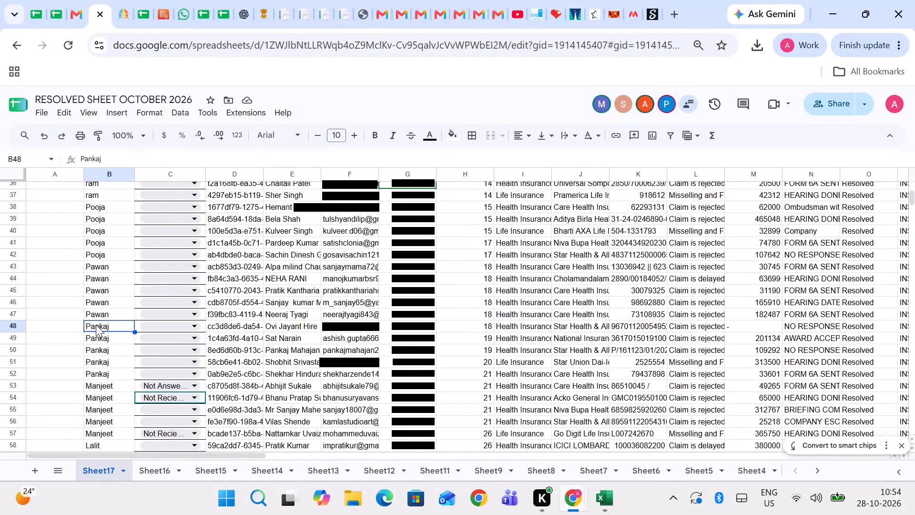
pyautogui.press('Right')
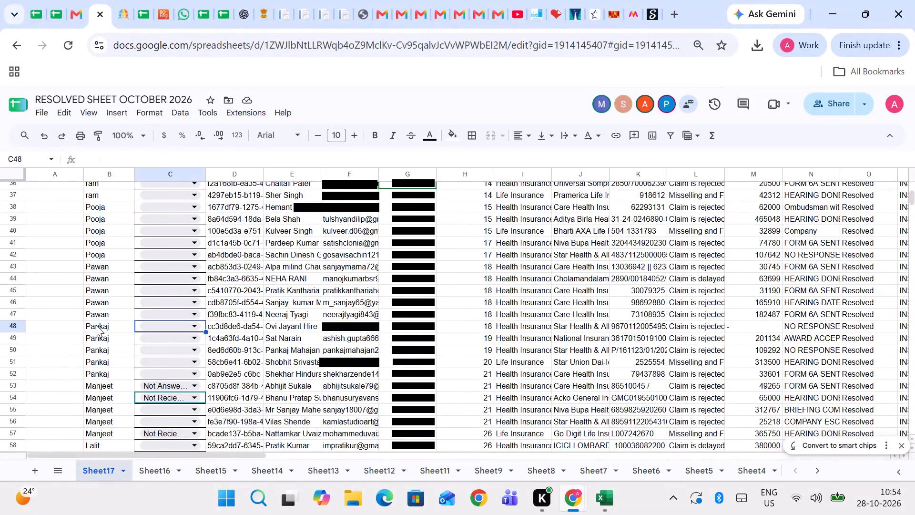
pyautogui.press('Right')
pyautogui.press('Right')
pyautogui.press('Right')
pyautogui.press('Right')
pyautogui.hotkey('ctrl', 'c')
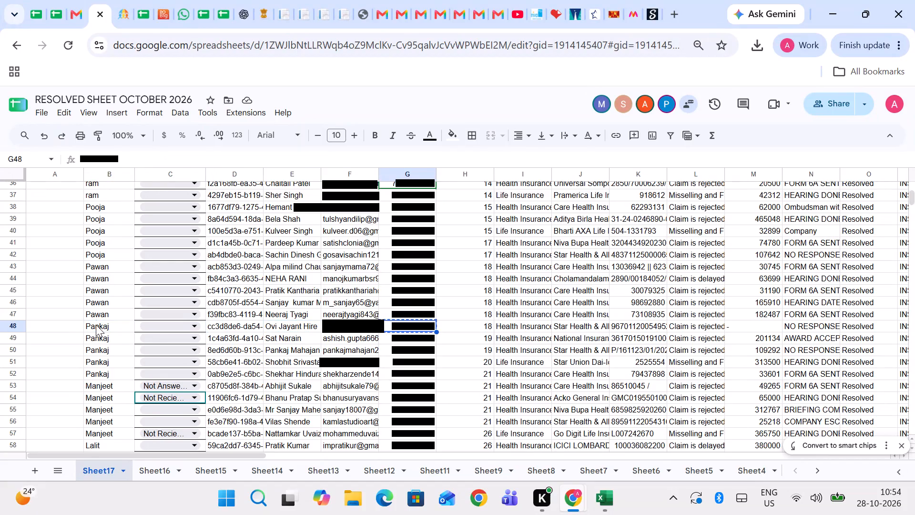
# Switch to the Smartflo dialer, replace the previous destination with the copied number, and place the call.
pyautogui.click(166, 0)
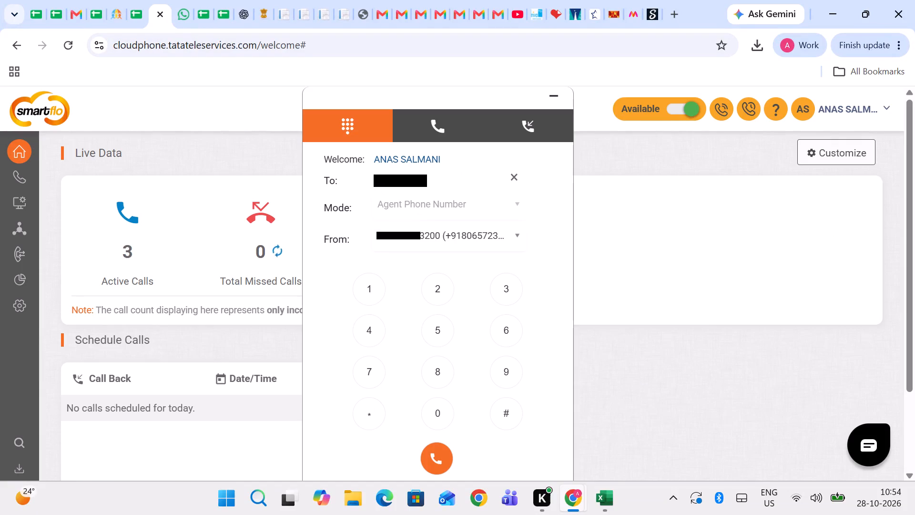
pyautogui.doubleClick(411, 184)
pyautogui.hotkey('ctrl', 'v')
pyautogui.click(440, 460)
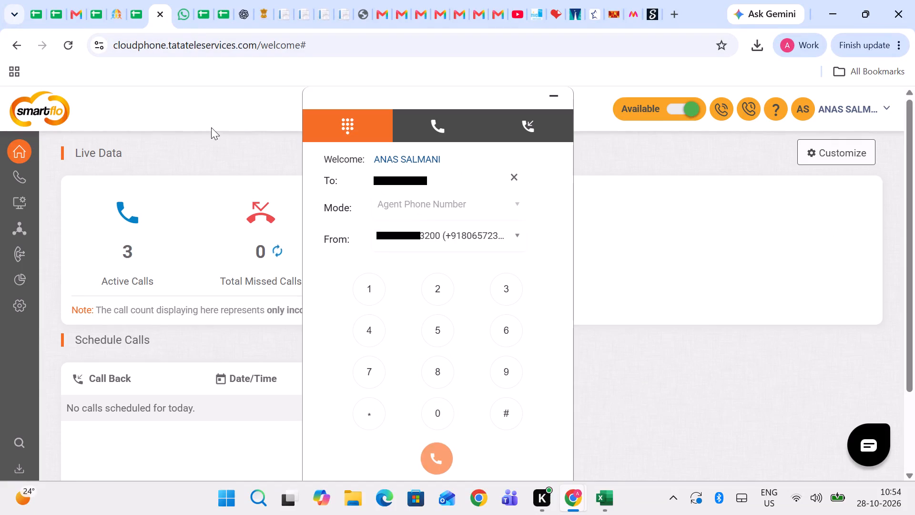
# Switch to the Insurance Samadhan complaint list and search it for the copied phone number from row 48.
pyautogui.click(129, 0)
pyautogui.click(123, 0)
pyautogui.moveTo(97, 188); pyautogui.dragTo(25, 201)
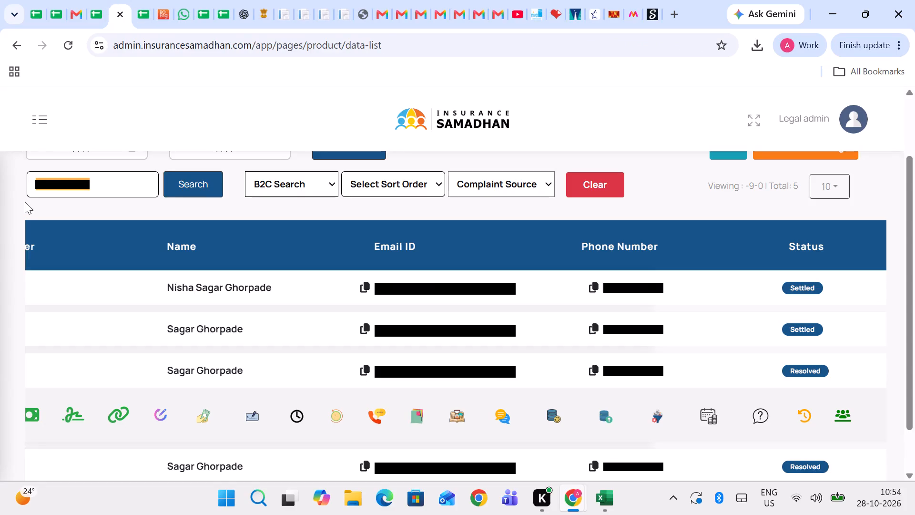
pyautogui.hotkey('ctrl', 'v')
pyautogui.press('Return')
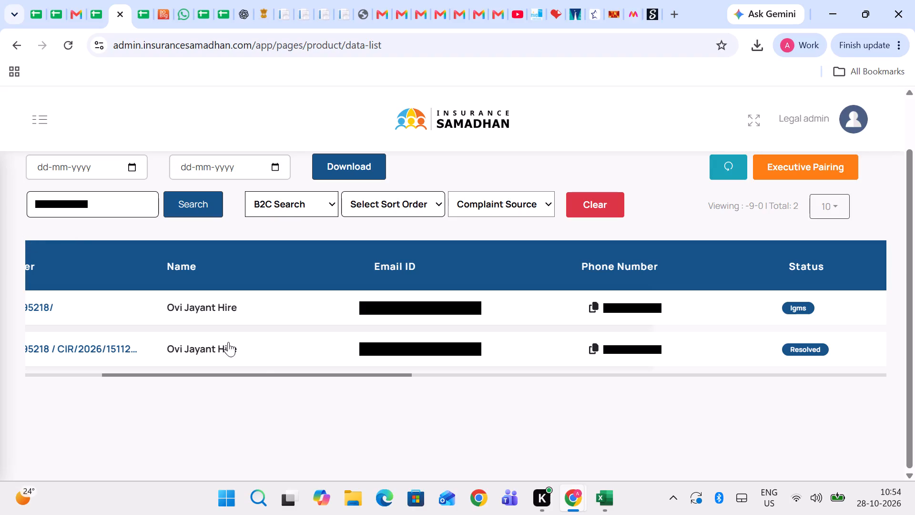
# Open the communication log of the Resolved complaint and copy the Oct 27 description "not answering".
pyautogui.click(262, 352)
pyautogui.click(501, 395)
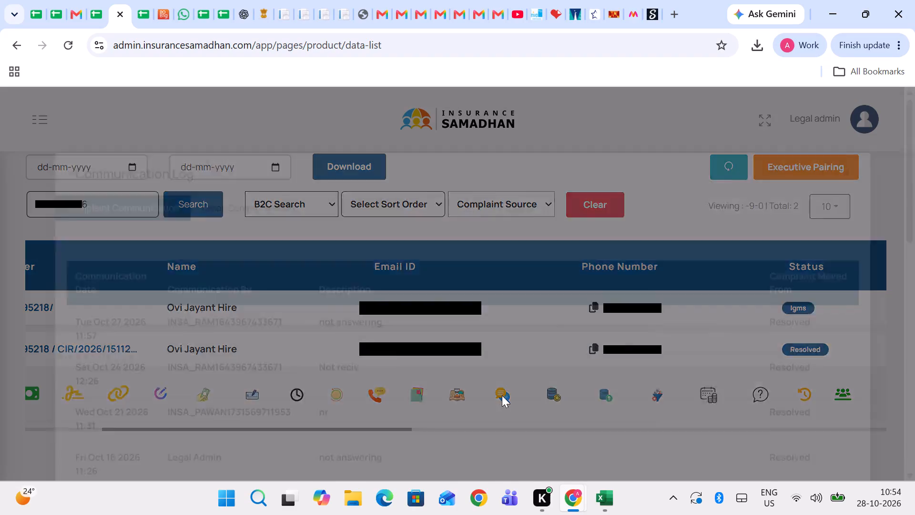
pyautogui.moveTo(320, 353); pyautogui.dragTo(410, 360)
pyautogui.hotkey('ctrl', 'c')
pyautogui.hotkey('ctrl', 'c')
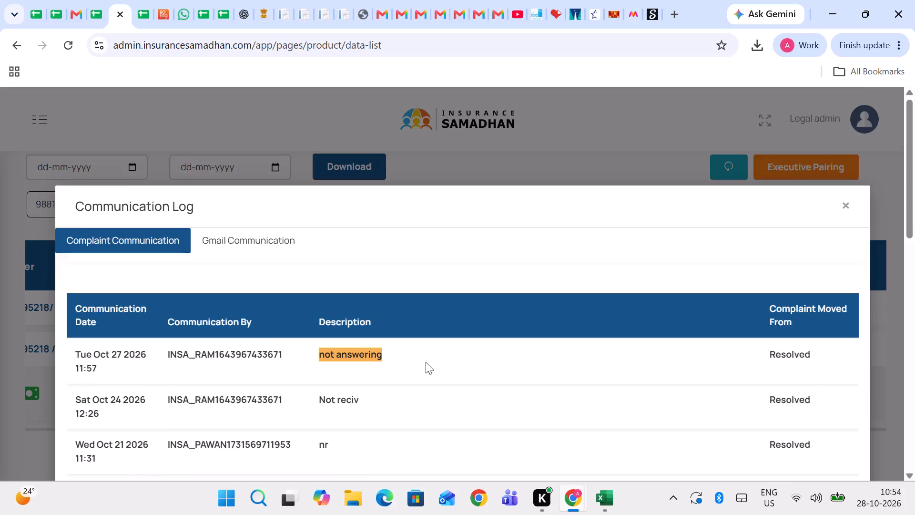
# Add a "not answering" comment to this complaint's communication log, save it, and close the log.
pyautogui.scroll(-11, 426, 362)
pyautogui.click(527, 438)
pyautogui.click(441, 387)
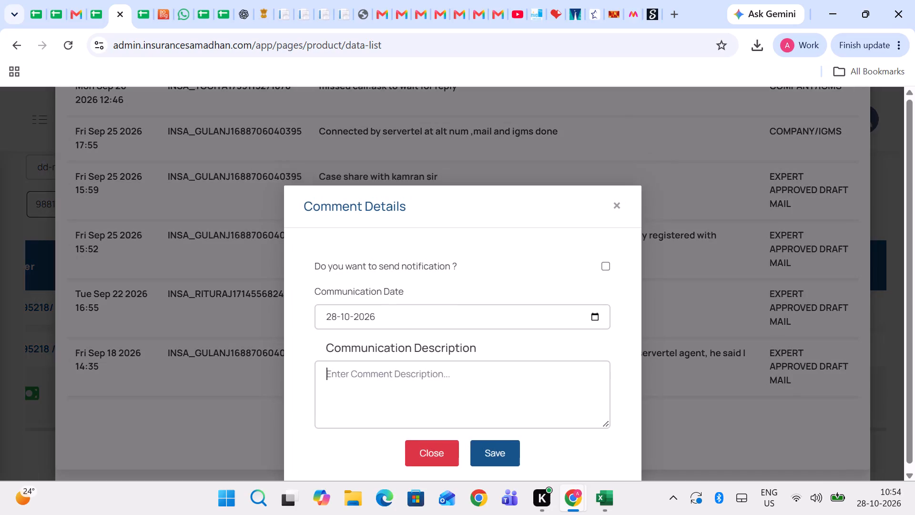
pyautogui.hotkey('ctrl', 'v')
pyautogui.doubleClick(498, 449)
pyautogui.click(33, 277)
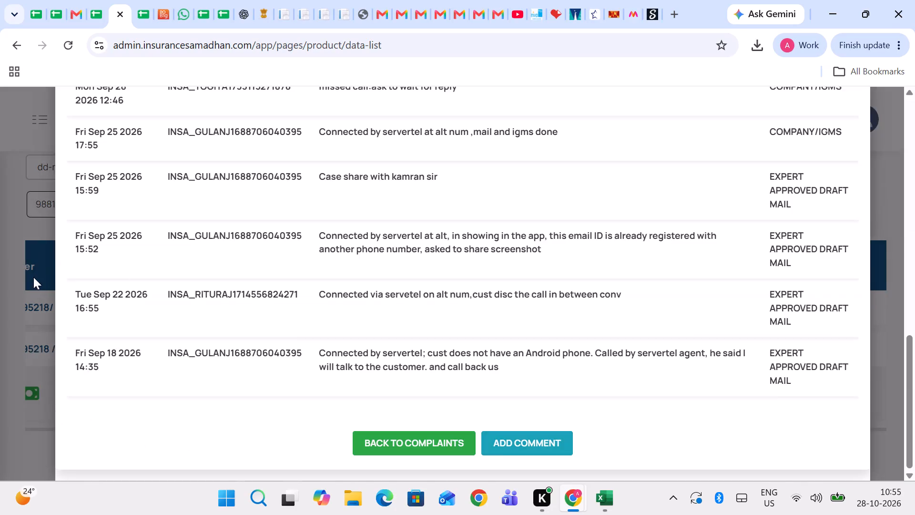
# Return to RESOLVED SHEET OCTOBER 2026 and set the column C status of row 48 to the "Not Answe…" option.
pyautogui.click(95, 0)
pyautogui.press('Left')
pyautogui.press('Left')
pyautogui.press('Left')
pyautogui.press('Left')
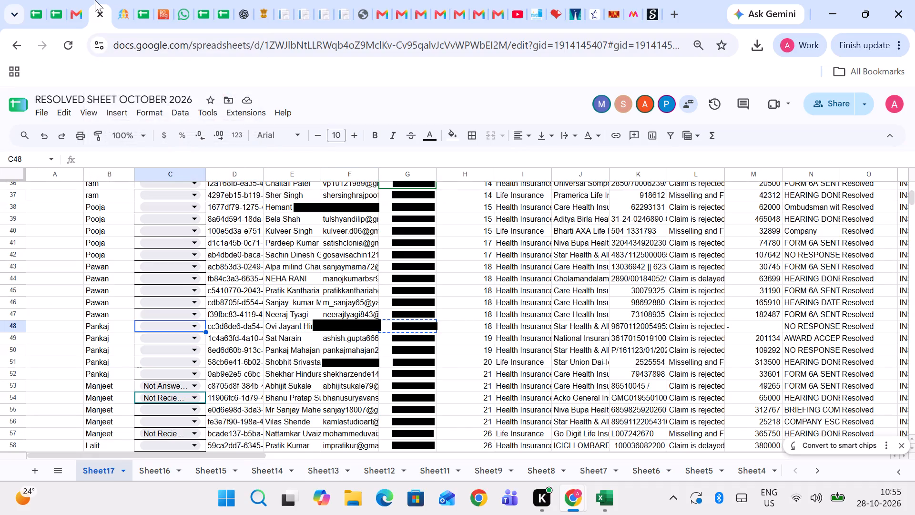
pyautogui.press('Return')
pyautogui.press('Return')
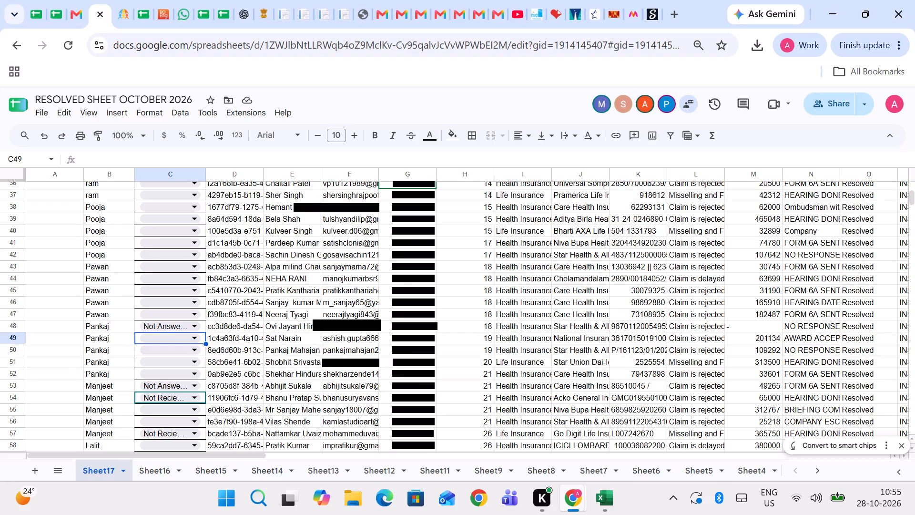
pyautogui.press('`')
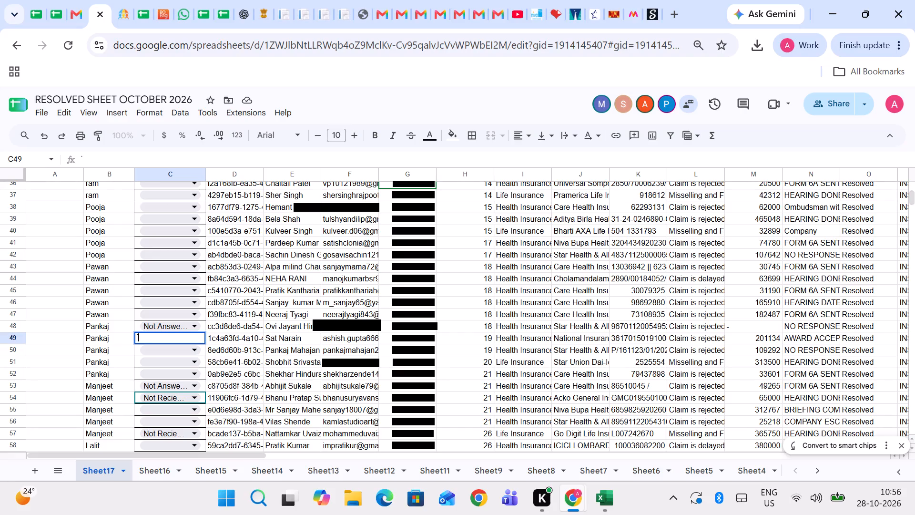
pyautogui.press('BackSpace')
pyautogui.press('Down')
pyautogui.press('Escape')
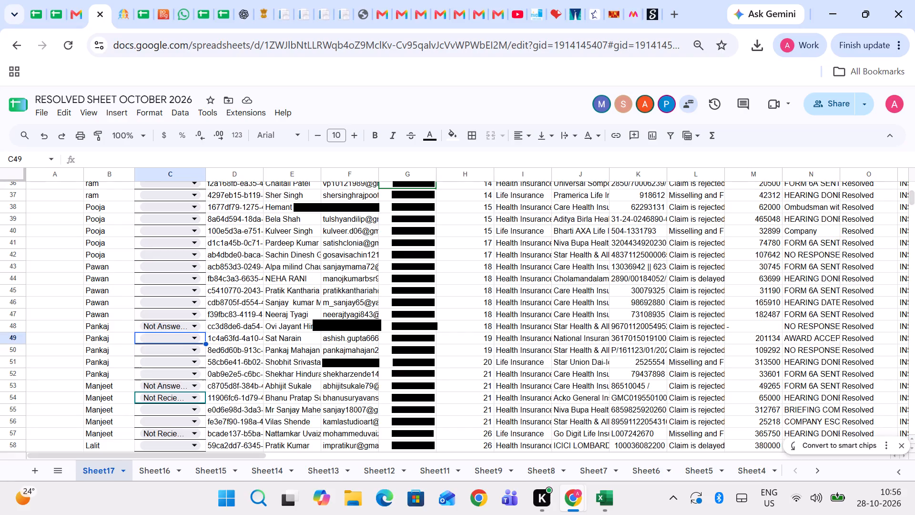
# Move to row 52, the last row assigned to Pankaj, and copy its customer's phone number from column G.
pyautogui.press('Down')
pyautogui.press('Down')
pyautogui.press('Down')
pyautogui.press('Right')
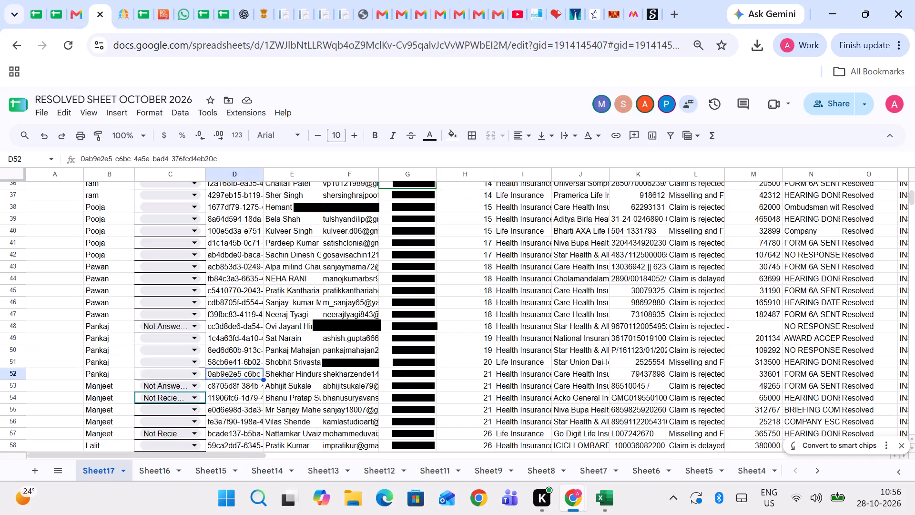
pyautogui.press('Right')
pyautogui.press('Right')
pyautogui.press('Right')
pyautogui.hotkey('ctrl', 'c')
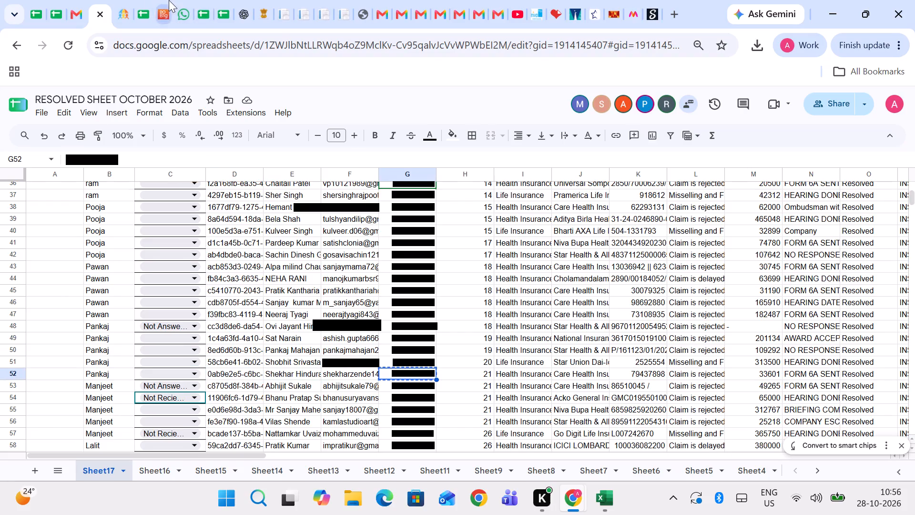
# Switch to the Smartflo dialer, enter the copied row 52 number as the destination, and place the call.
pyautogui.click(173, 0)
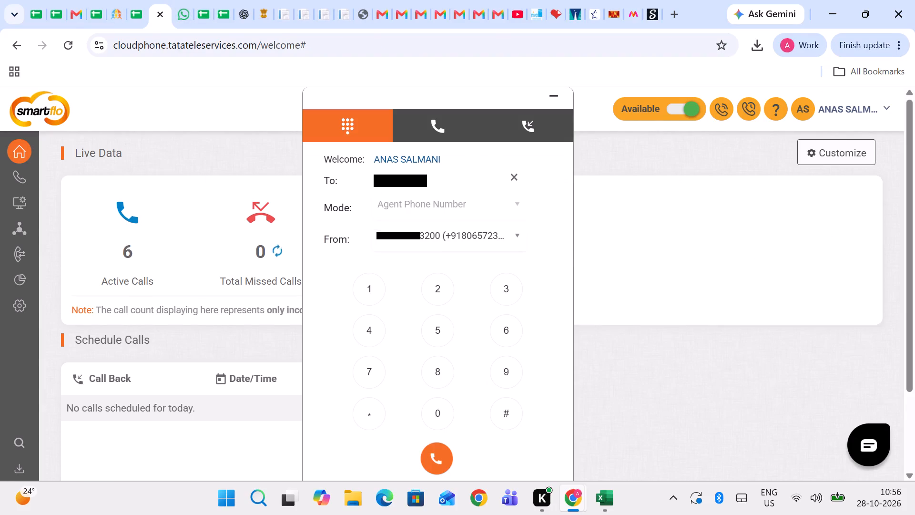
pyautogui.doubleClick(416, 178)
pyautogui.hotkey('ctrl', 'v')
pyautogui.click(441, 453)
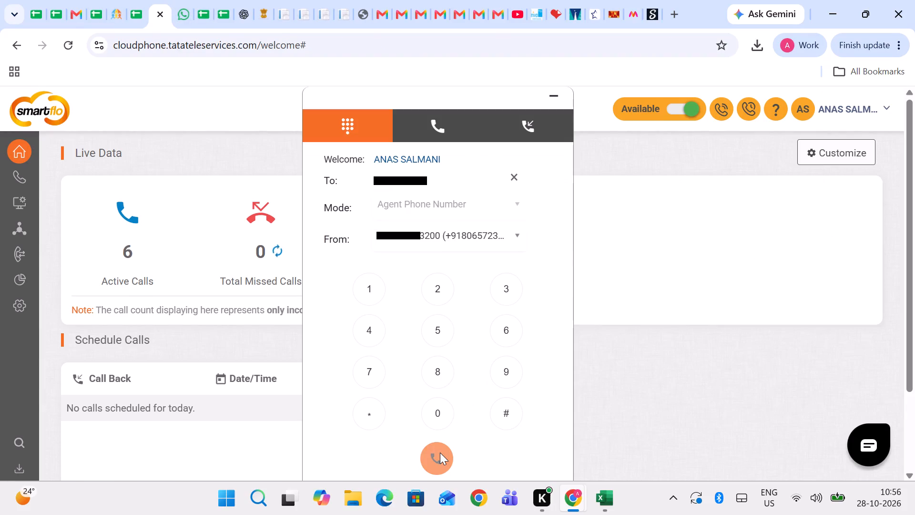
# Switch to the Insurance Samadhan complaint list and search it for the copied phone number from row 52.
pyautogui.click(120, 13)
pyautogui.moveTo(123, 213); pyautogui.dragTo(9, 249)
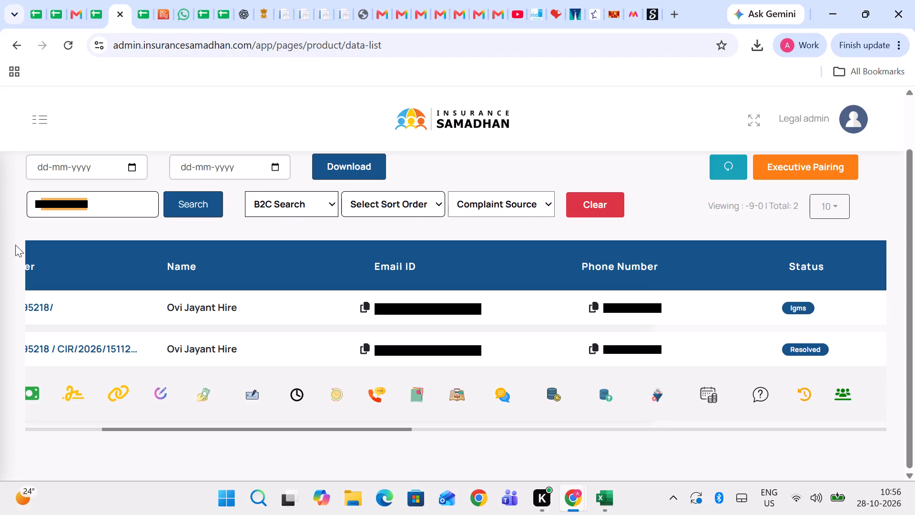
pyautogui.hotkey('ctrl', 'v')
pyautogui.hotkey('ctrl', 'Return')
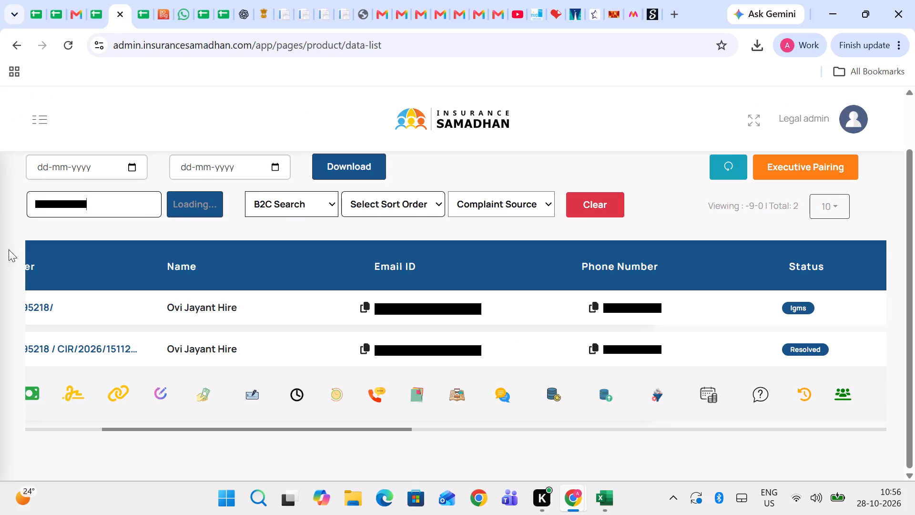
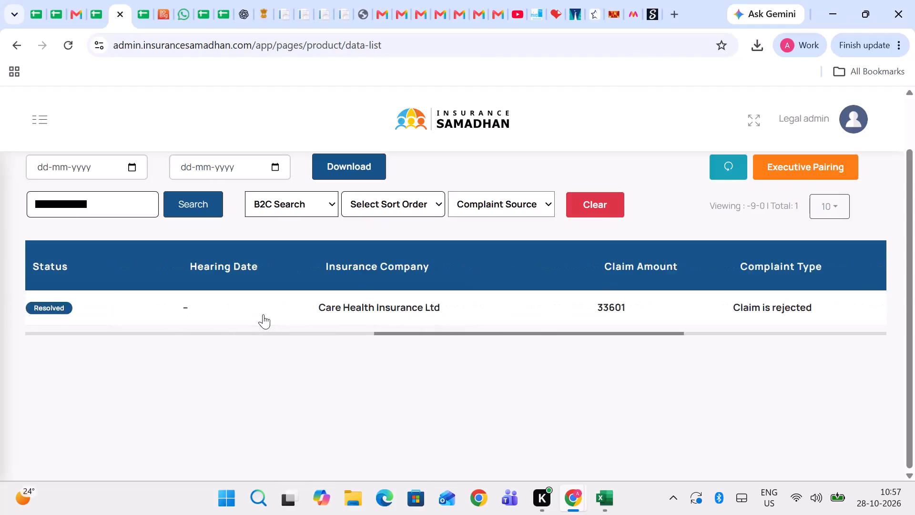
# Expand the found Care Health Insurance complaint's row, review its complaint communication log, and close the log.
pyautogui.hscroll(3, 263, 314)
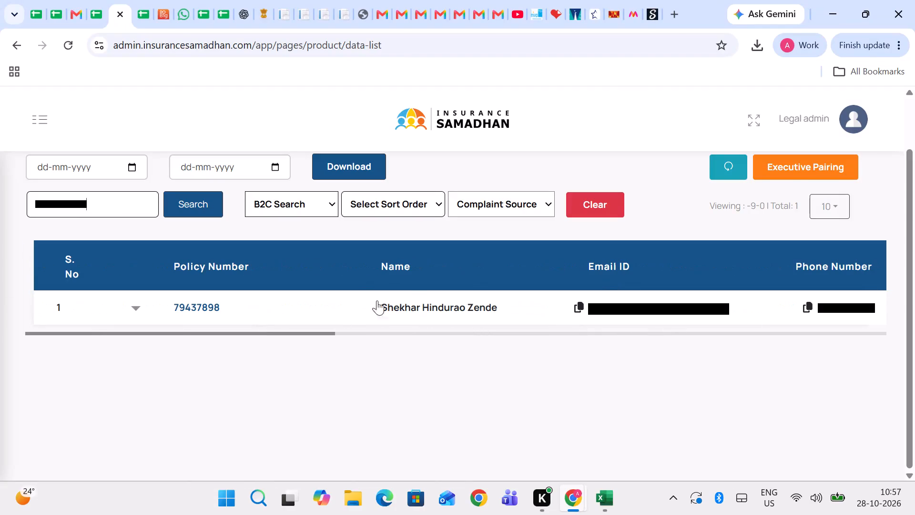
pyautogui.click(412, 293)
pyautogui.click(694, 350)
pyautogui.click(711, 347)
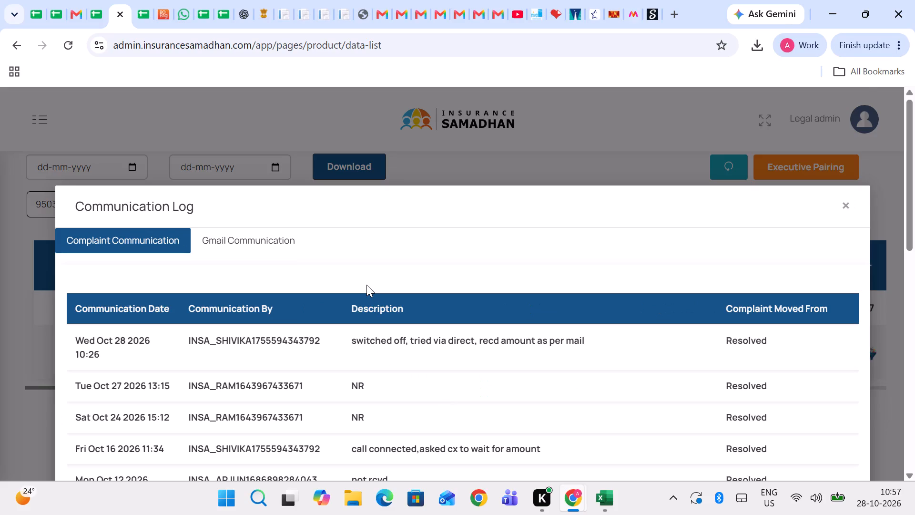
pyautogui.scroll(-1, 366, 285)
pyautogui.scroll(2, 366, 285)
pyautogui.click(305, 184)
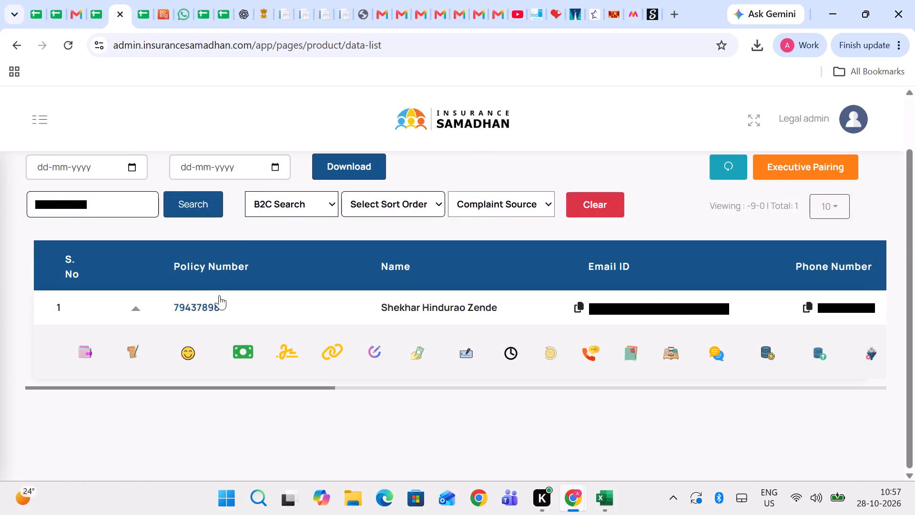
# Open the complaint's details from its policy number and review the Resolution section, including resolution date, resolved amount and proof fields.
pyautogui.hscroll(2, 219, 295)
pyautogui.click(203, 305)
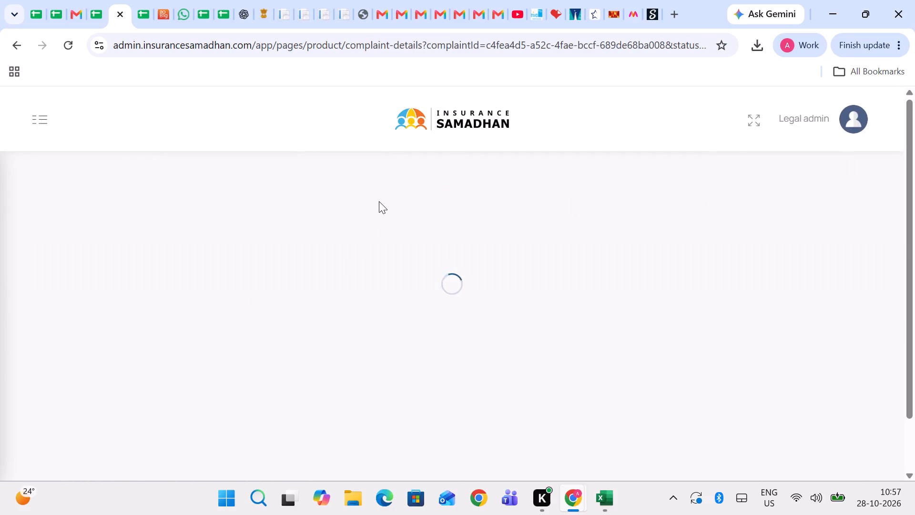
pyautogui.click(375, 212)
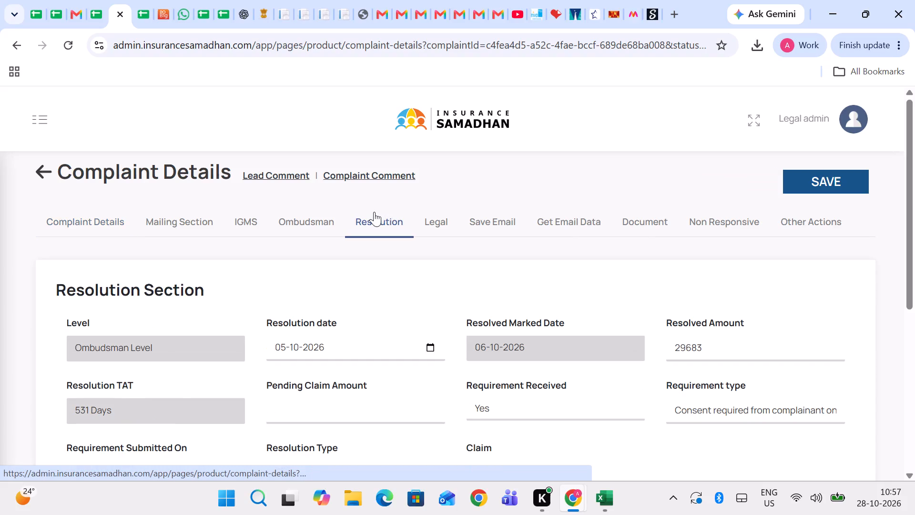
pyautogui.scroll(-1, 611, 202)
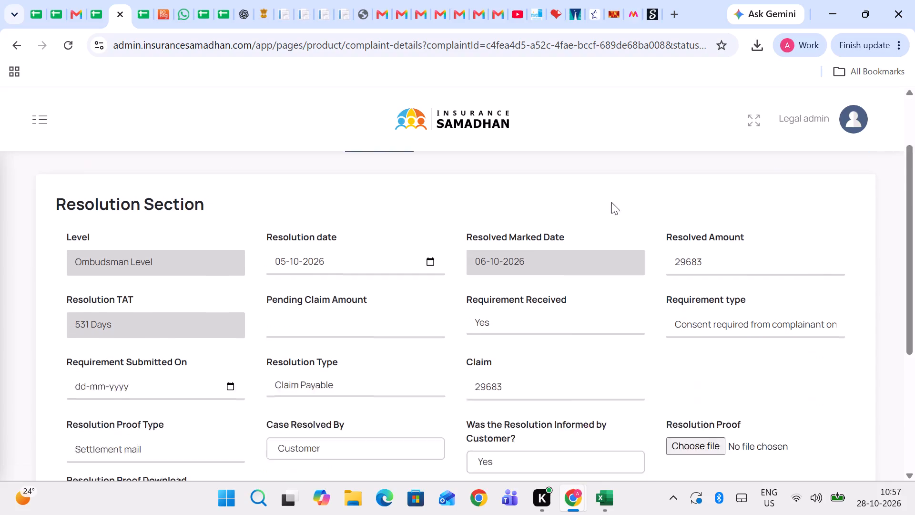
pyautogui.scroll(2, 724, 217)
# Open the Other Actions section of the same complaint.
pyautogui.click(806, 223)
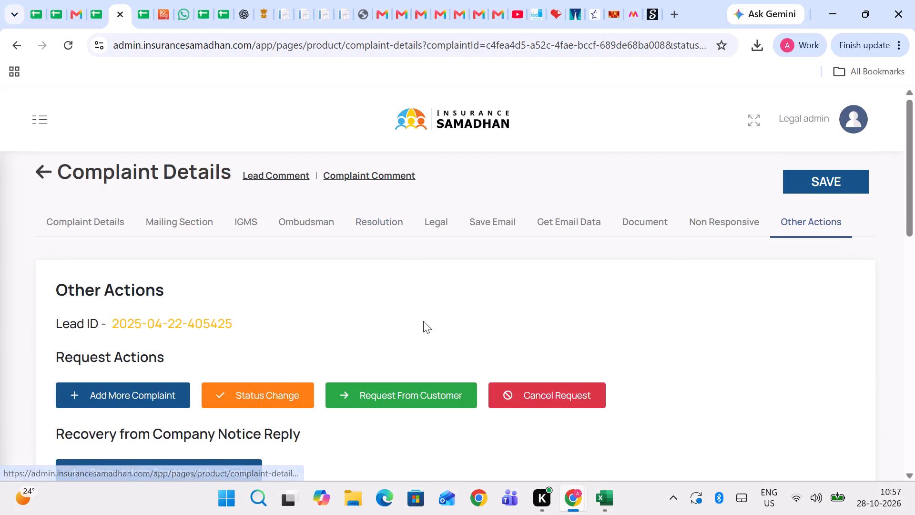
# Change the open complaint's status to Invoice Processing and submit the status update.
pyautogui.click(250, 388)
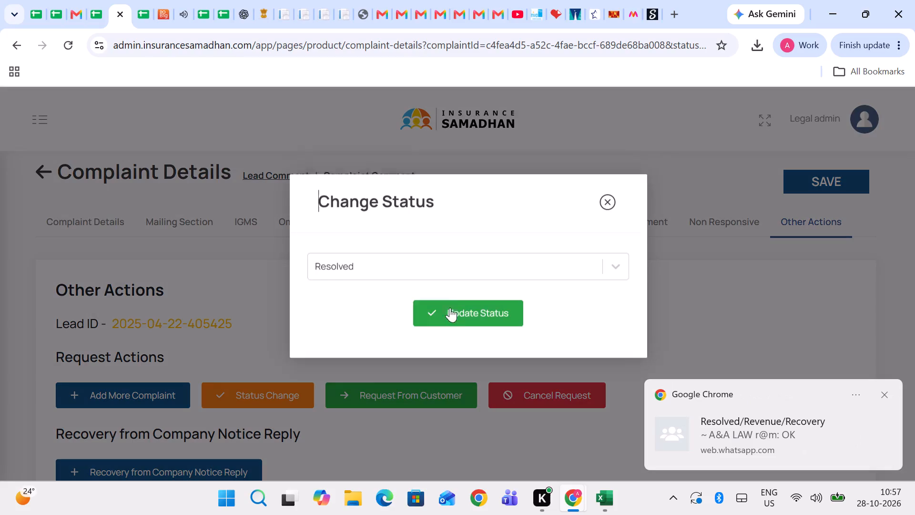
pyautogui.click(428, 268)
pyautogui.write('inv')
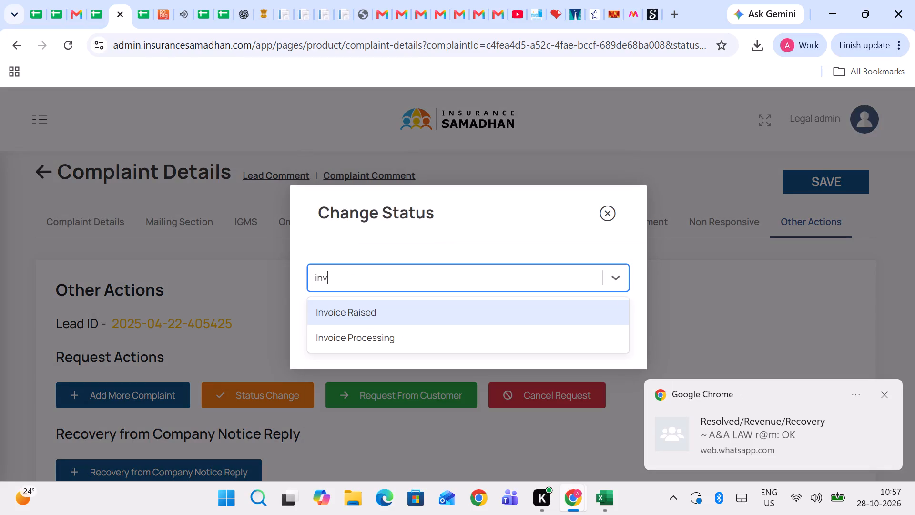
pyautogui.click(443, 331)
pyautogui.doubleClick(492, 325)
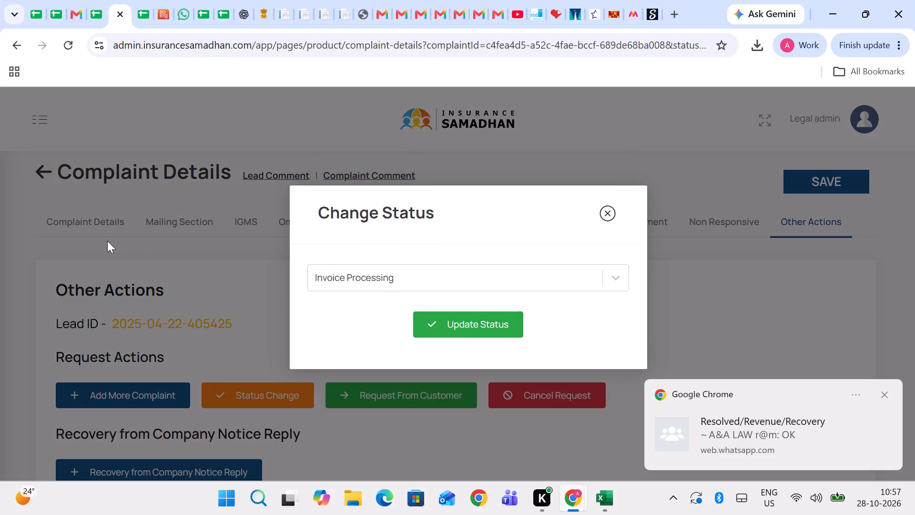
pyautogui.click(462, 333)
pyautogui.tripleClick(432, 326)
pyautogui.click(432, 326)
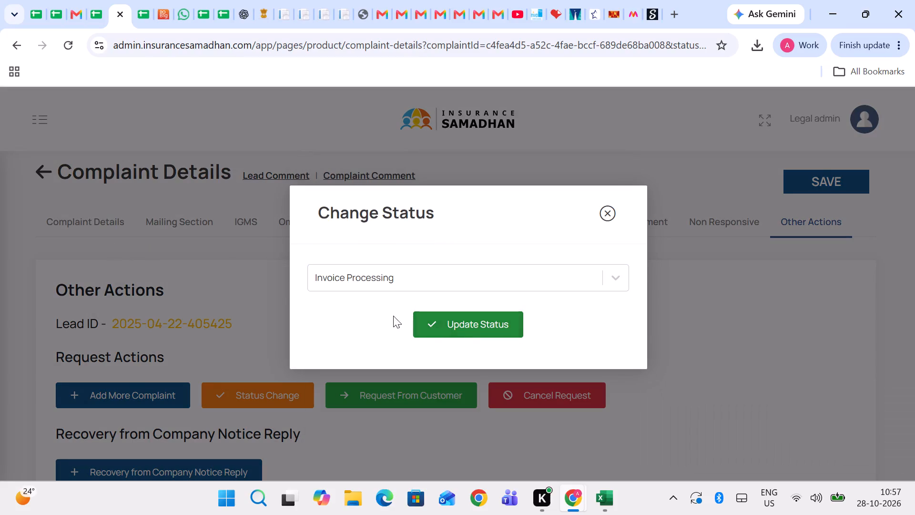
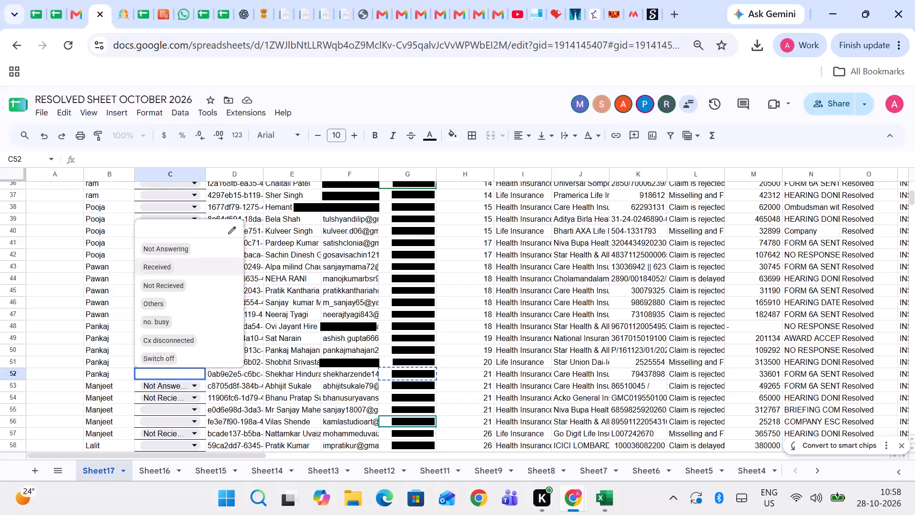
# Set the call outcome in C52 of the resolved sheet to Not Answering.
pyautogui.press('Down')
pyautogui.press('Up')
pyautogui.press('Up')
pyautogui.press('Return')
# Copy the row 49 customer's phone number from column G and call it from the Smartflo dialer.
pyautogui.press('Up')
pyautogui.press('Up')
pyautogui.press('Up')
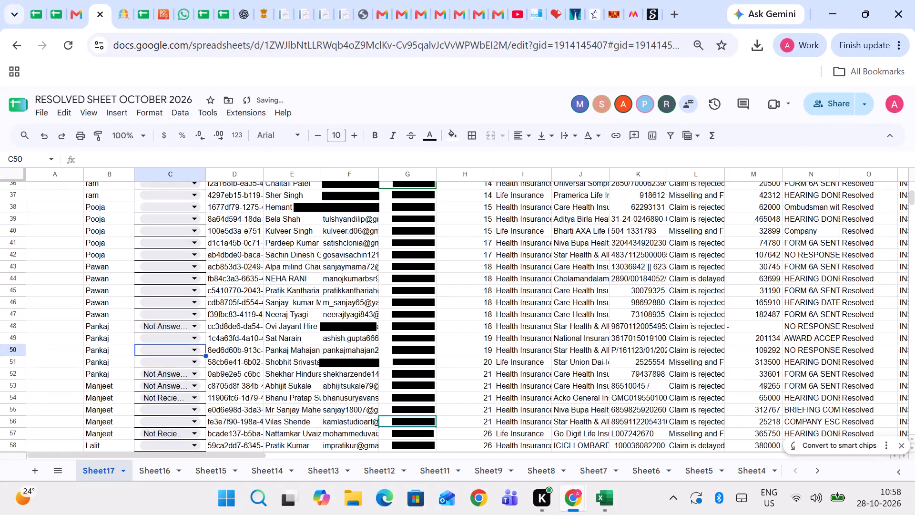
pyautogui.press('Up')
pyautogui.press('Right')
pyautogui.press('Right')
pyautogui.press('Right')
pyautogui.press('Right')
pyautogui.hotkey('ctrl', 'c')
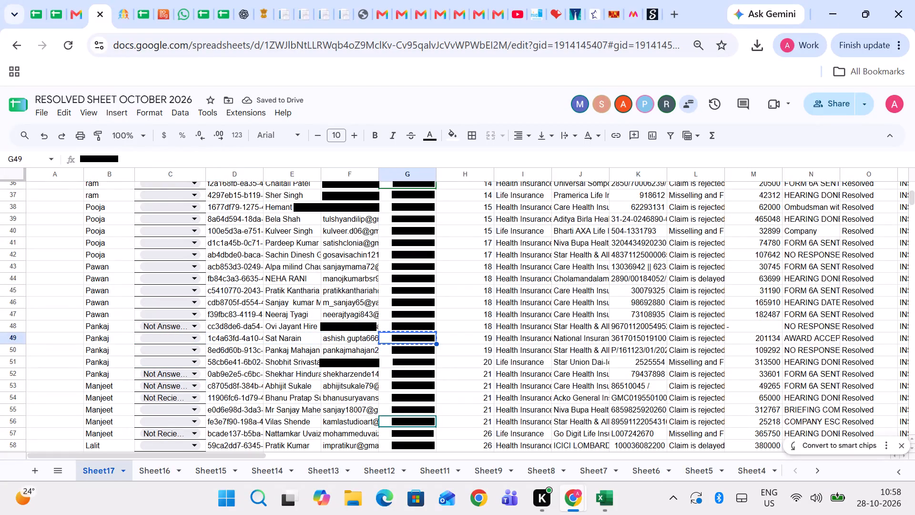
pyautogui.click(166, 0)
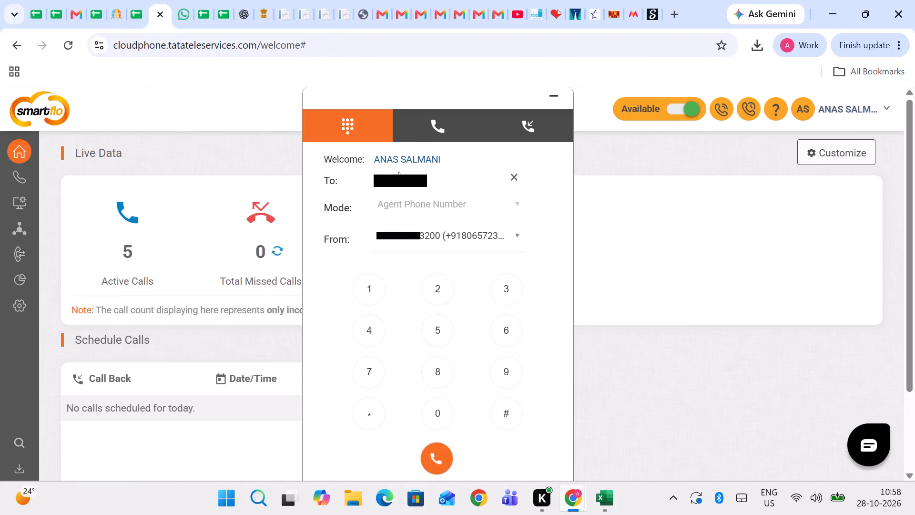
pyautogui.doubleClick(398, 177)
pyautogui.hotkey('ctrl', 'v')
pyautogui.click(439, 464)
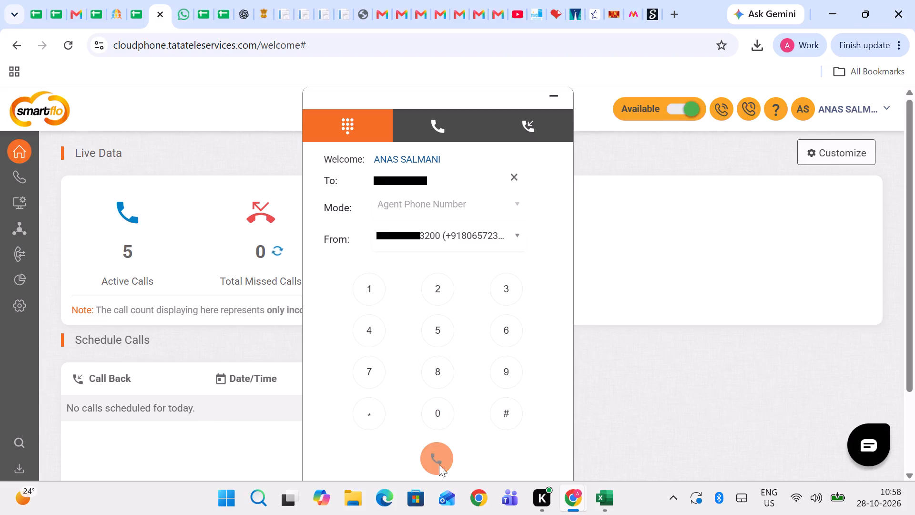
# Search the Insurance Samadhan complaints list for the row 49 phone number and open that complaint's communication log.
pyautogui.click(119, 0)
pyautogui.moveTo(97, 266); pyautogui.dragTo(0, 279)
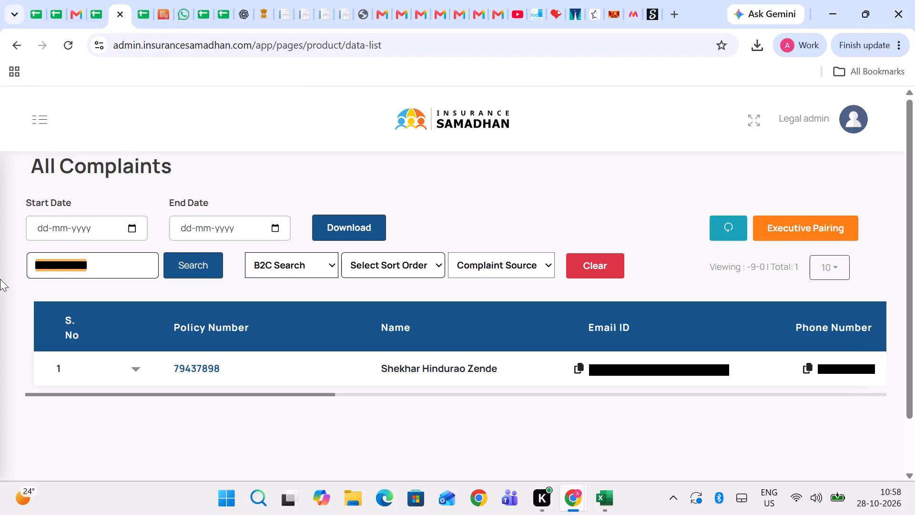
pyautogui.hotkey('ctrl', 'v')
pyautogui.hotkey('ctrl', 'Return')
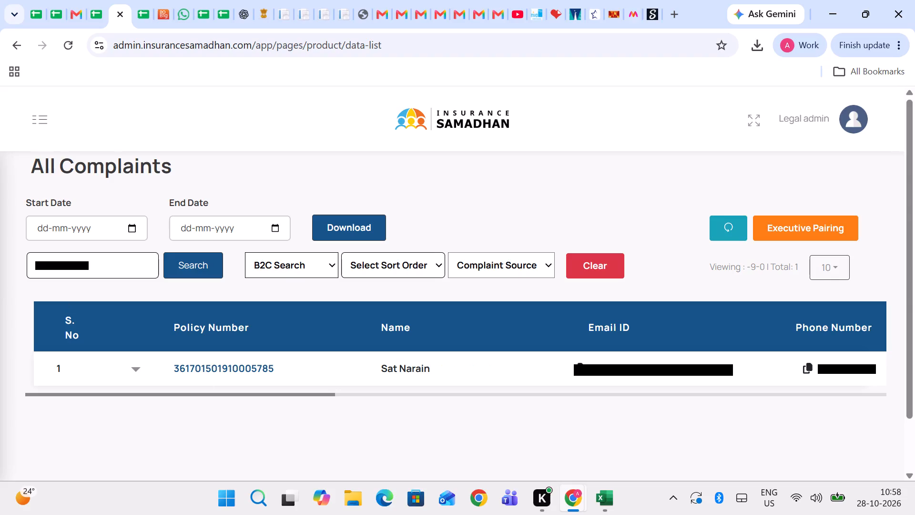
pyautogui.hscroll(-1, 294, 401)
pyautogui.hscroll(-1, 425, 392)
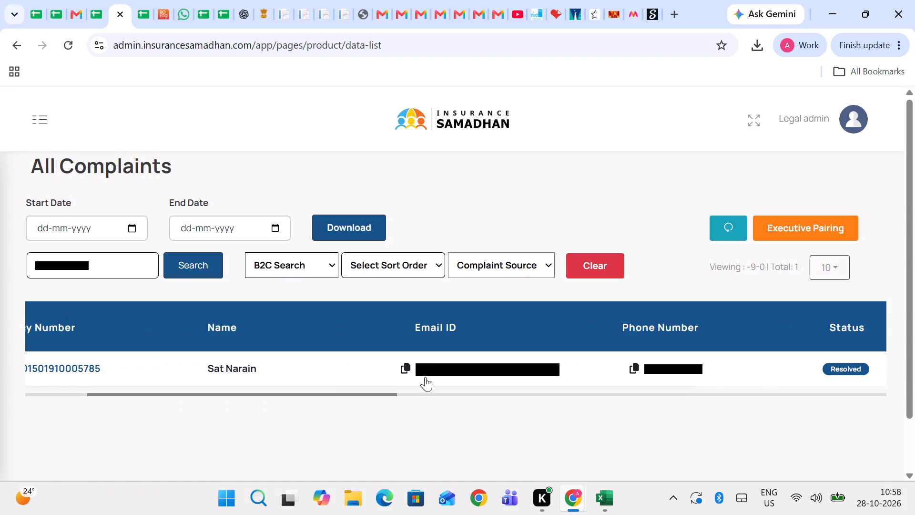
pyautogui.click(299, 382)
pyautogui.click(543, 414)
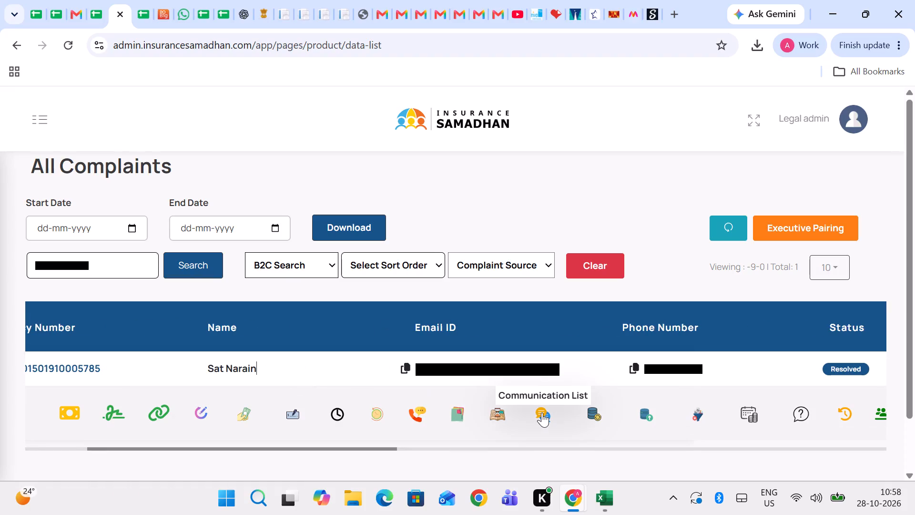
pyautogui.click(542, 412)
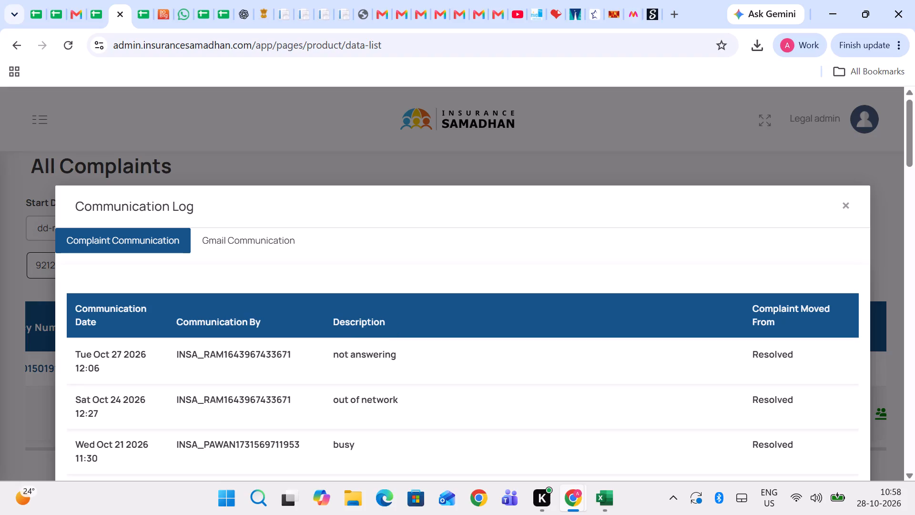
# Add the comment "not answering", reusing the latest log entry's text, to the row 49 customer's complaint, save it and check the log.
pyautogui.moveTo(326, 358); pyautogui.dragTo(386, 346)
pyautogui.tripleClick(387, 345)
pyautogui.click(387, 345)
pyautogui.hotkey('ctrl', 'c')
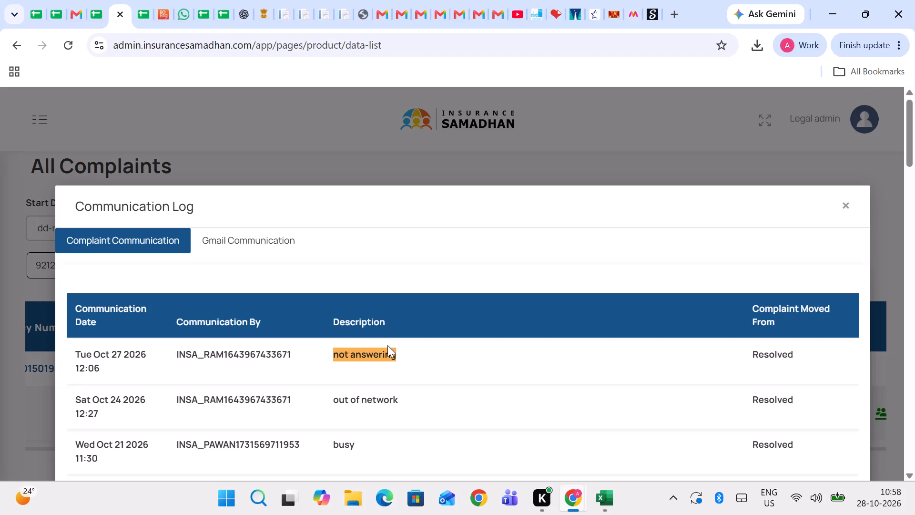
pyautogui.hotkey('ctrl', 'c')
pyautogui.scroll(-9, 387, 345)
pyautogui.click(500, 456)
pyautogui.moveTo(417, 401); pyautogui.dragTo(418, 400)
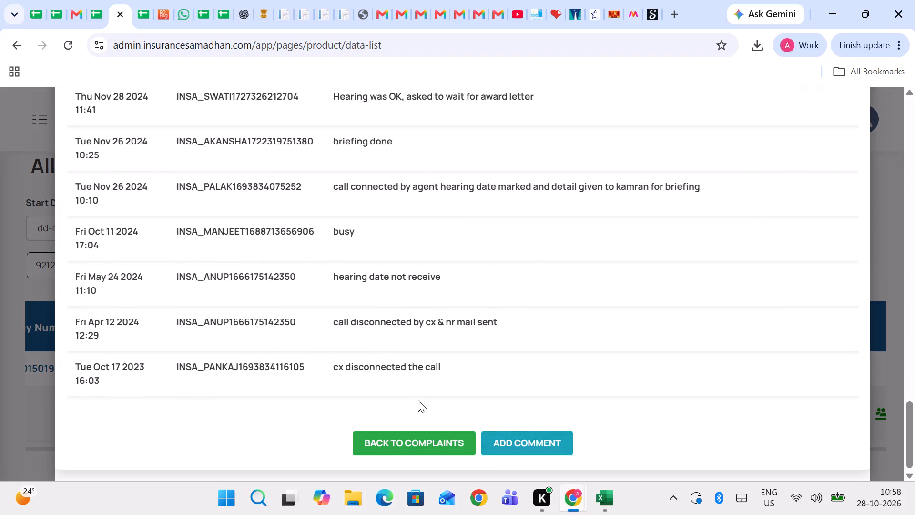
pyautogui.moveTo(418, 400); pyautogui.dragTo(452, 412)
pyautogui.click(535, 429)
pyautogui.click(502, 431)
pyautogui.click(391, 392)
pyautogui.hotkey('ctrl', 'v')
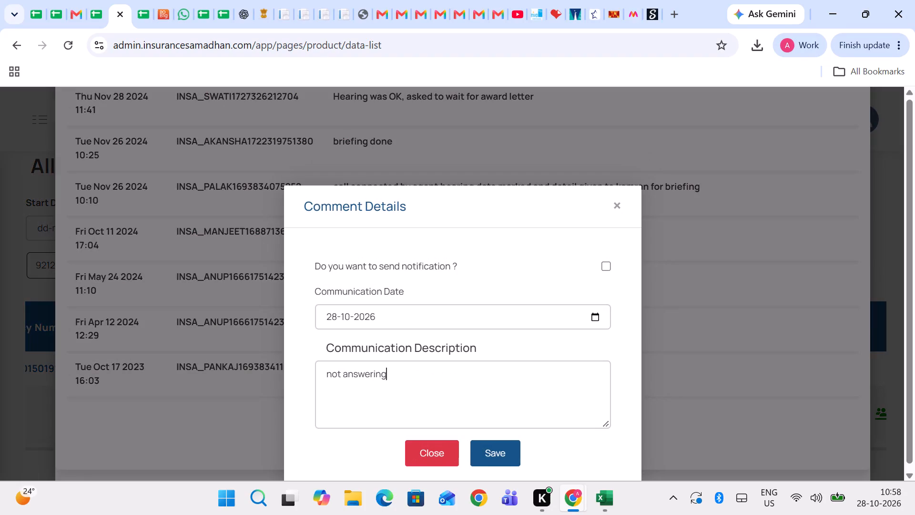
pyautogui.click(490, 459)
pyautogui.click(0, 348)
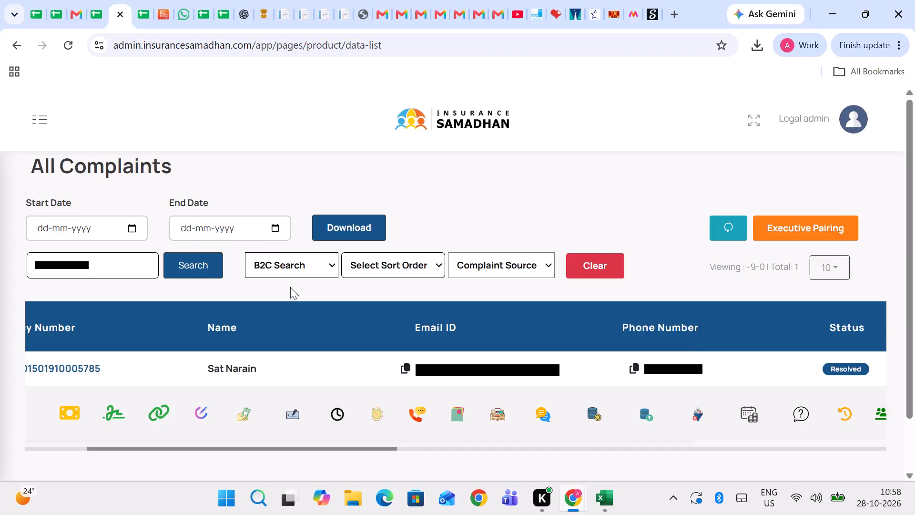
pyautogui.moveTo(556, 421); pyautogui.dragTo(550, 422)
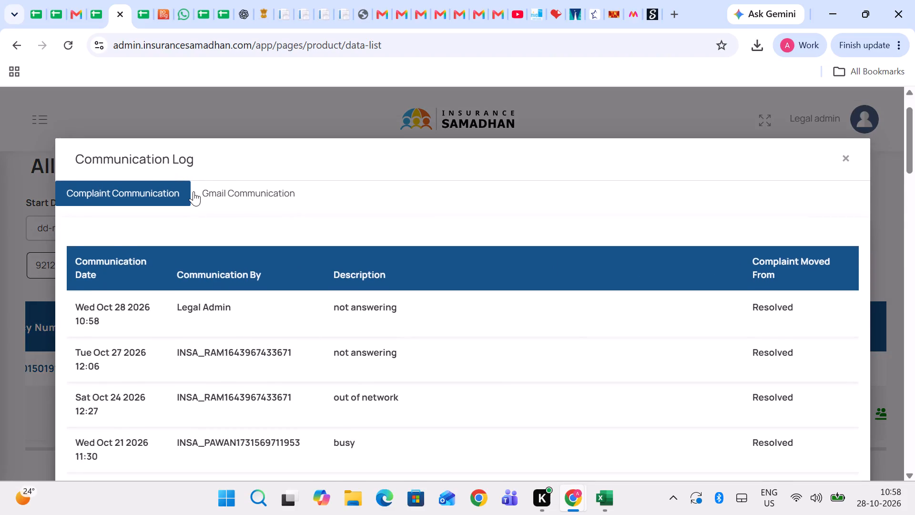
pyautogui.scroll(3, 193, 184)
pyautogui.click(194, 146)
# Return to the resolved October sheet and set the call outcome in C49 to Not Answering.
pyautogui.click(137, 17)
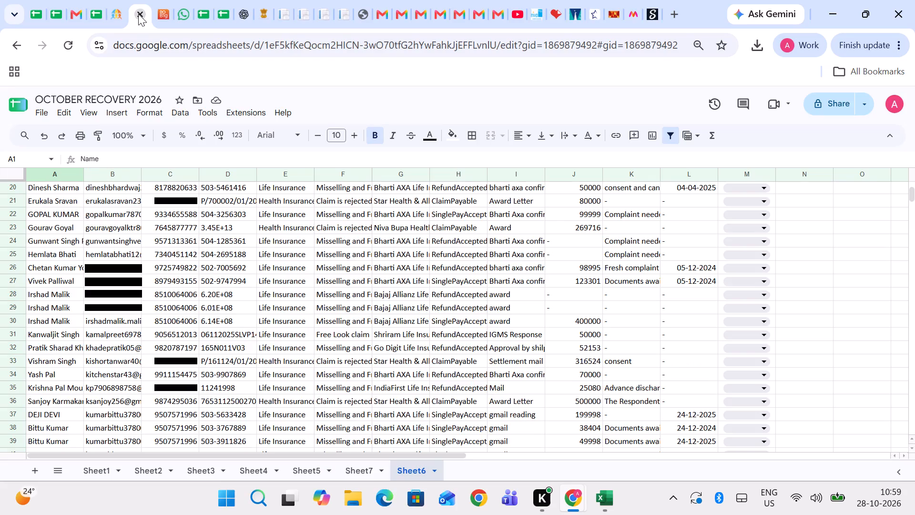
pyautogui.click(98, 0)
pyautogui.press('Left')
pyautogui.press('Left')
pyautogui.press('Left')
pyautogui.press('Left')
pyautogui.press('Left')
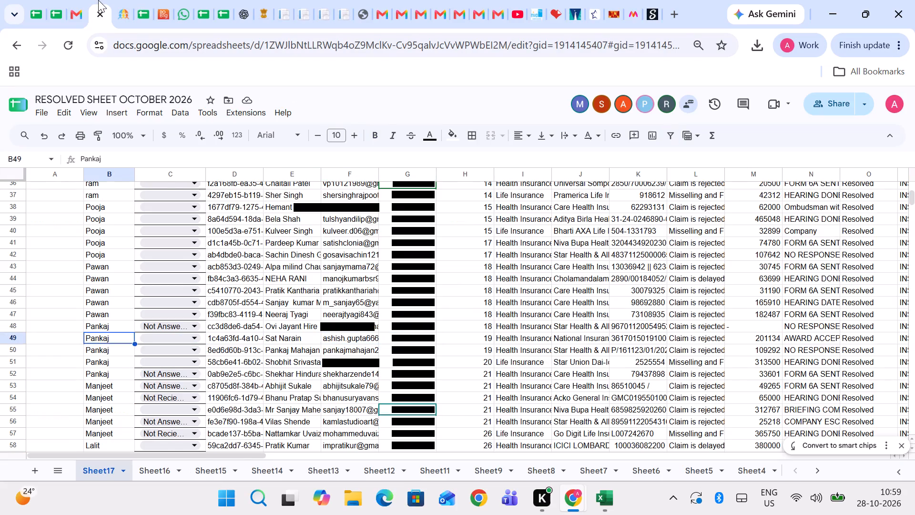
pyautogui.press('Return')
pyautogui.press('Return')
pyautogui.press('Right')
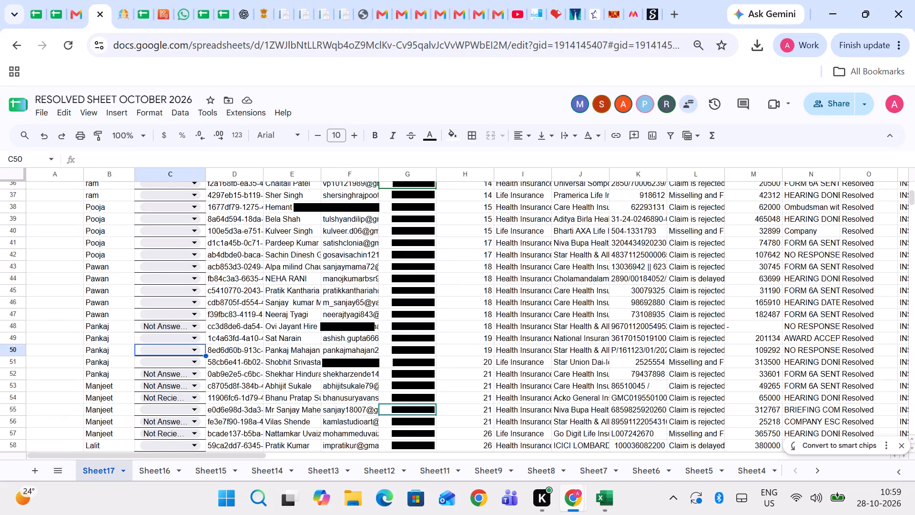
pyautogui.press('Up')
pyautogui.press('Return')
pyautogui.press('Return')
# Copy the row 50 customer's phone number from column G and call it from the Smartflo dialer.
pyautogui.press('Right')
pyautogui.press('Right')
pyautogui.press('Right')
pyautogui.press('Right')
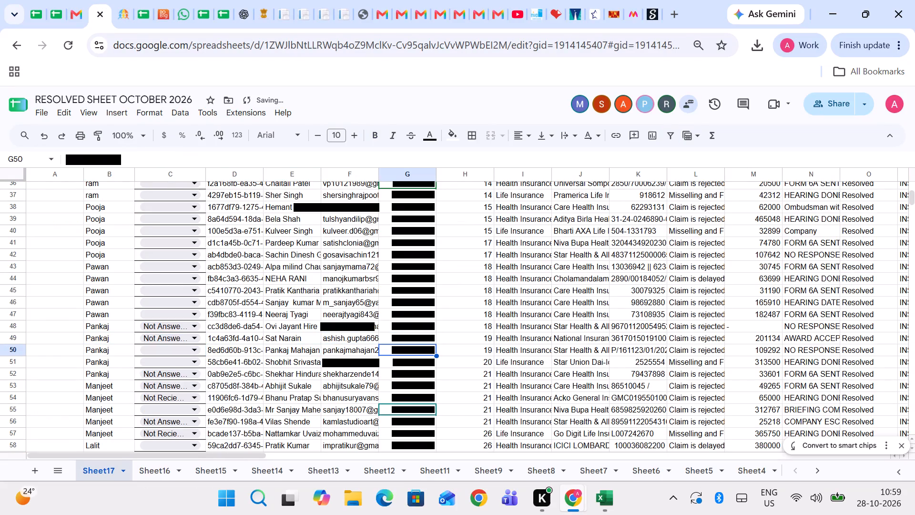
pyautogui.hotkey('ctrl', 'c')
pyautogui.click(126, 0)
pyautogui.click(159, 0)
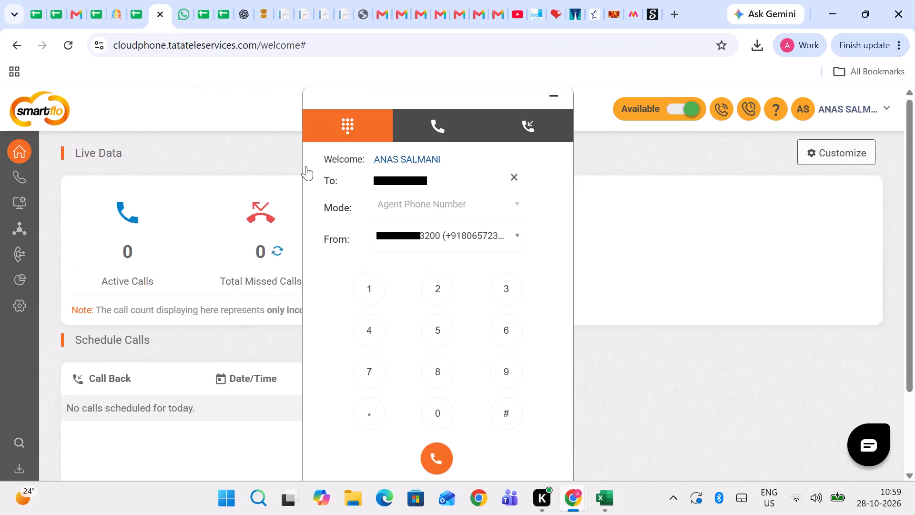
pyautogui.doubleClick(385, 179)
pyautogui.hotkey('ctrl', 'v')
pyautogui.click(433, 451)
# Search the Insurance Samadhan complaints list for the row 50 phone number and open that complaint's communication log.
pyautogui.click(115, 0)
pyautogui.moveTo(99, 243); pyautogui.dragTo(0, 296)
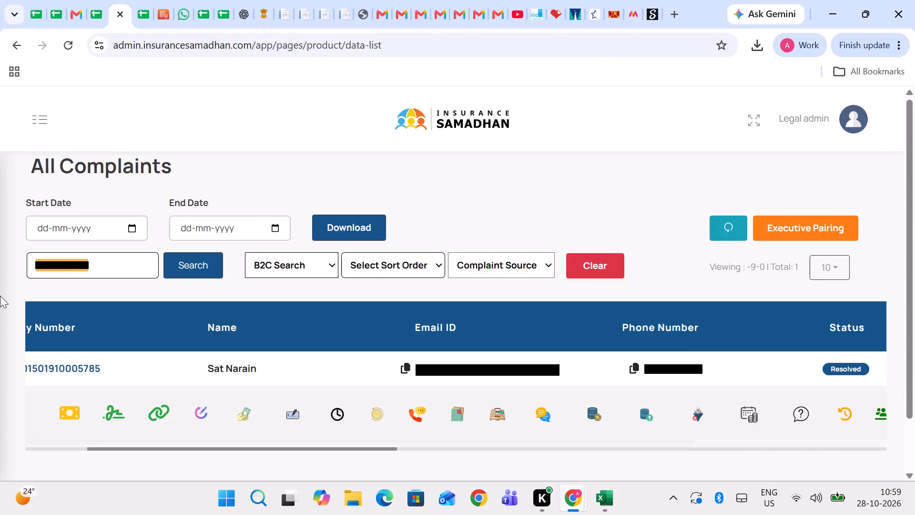
pyautogui.doubleClick(70, 266)
pyautogui.hotkey('ctrl', 'v')
pyautogui.hotkey('ctrl', 'Return')
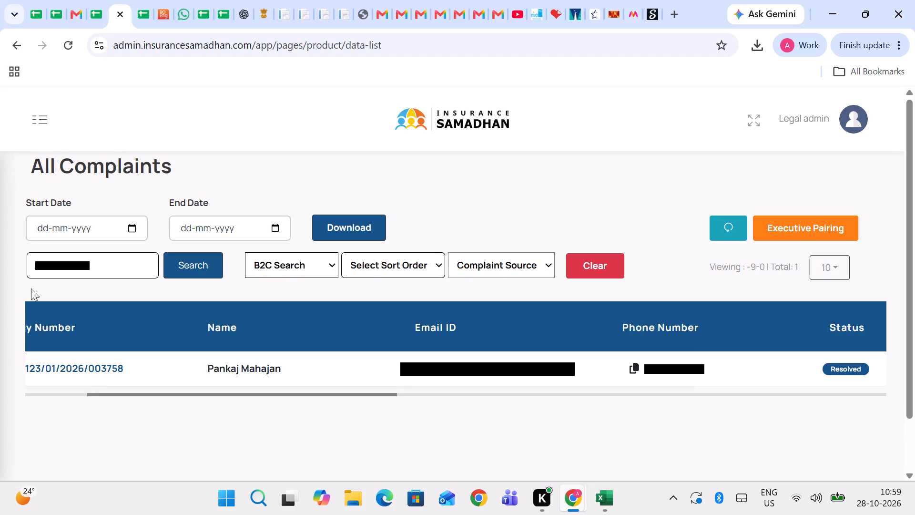
pyautogui.scroll(-1, 100, 367)
pyautogui.click(230, 383)
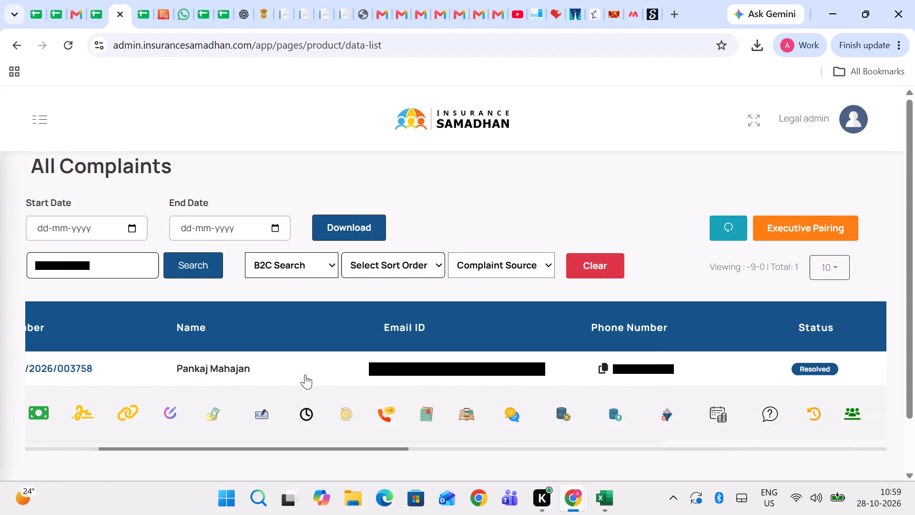
pyautogui.hscroll(-1, 307, 372)
pyautogui.click(274, 417)
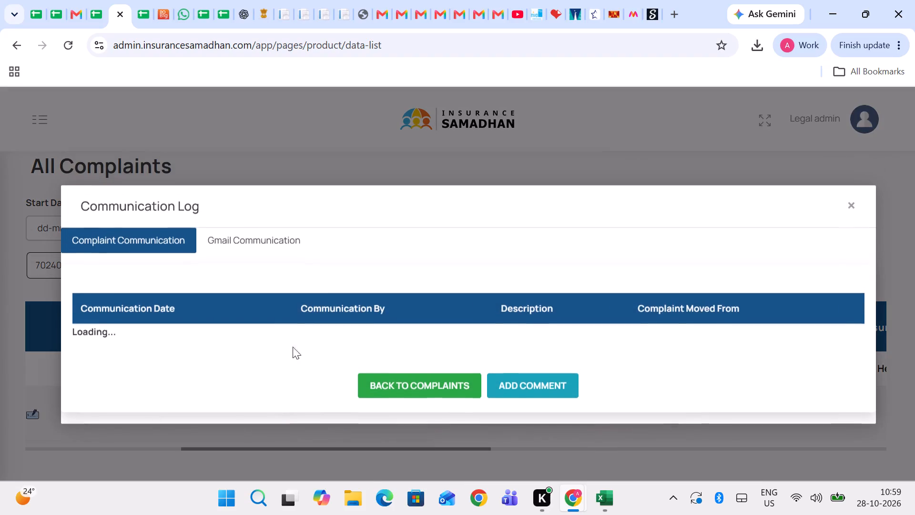
# Add the comment "not answering", reusing the latest log entry's text, to the row 50 customer's complaint, save it and close the log.
pyautogui.moveTo(335, 360); pyautogui.dragTo(465, 342)
pyautogui.tripleClick(417, 340)
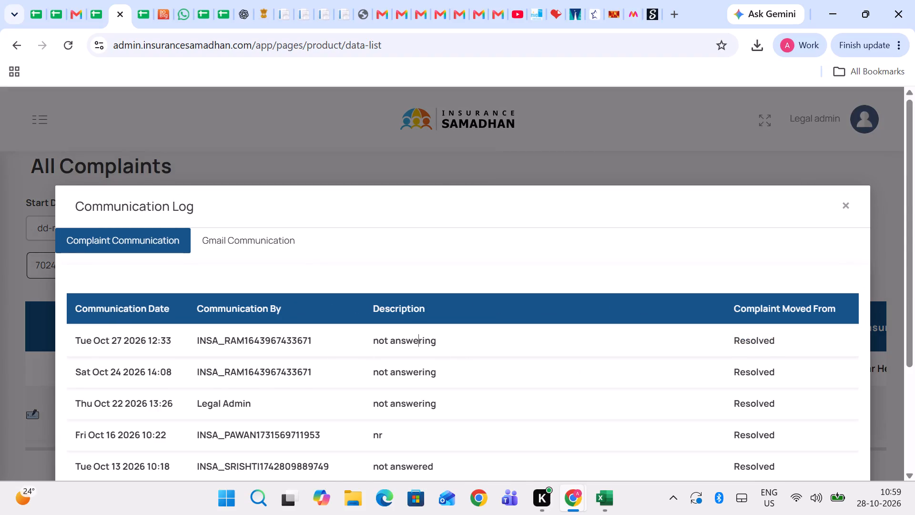
pyautogui.hotkey('ctrl', 'c')
pyautogui.hotkey('ctrl', 'c')
pyautogui.scroll(-2, 417, 340)
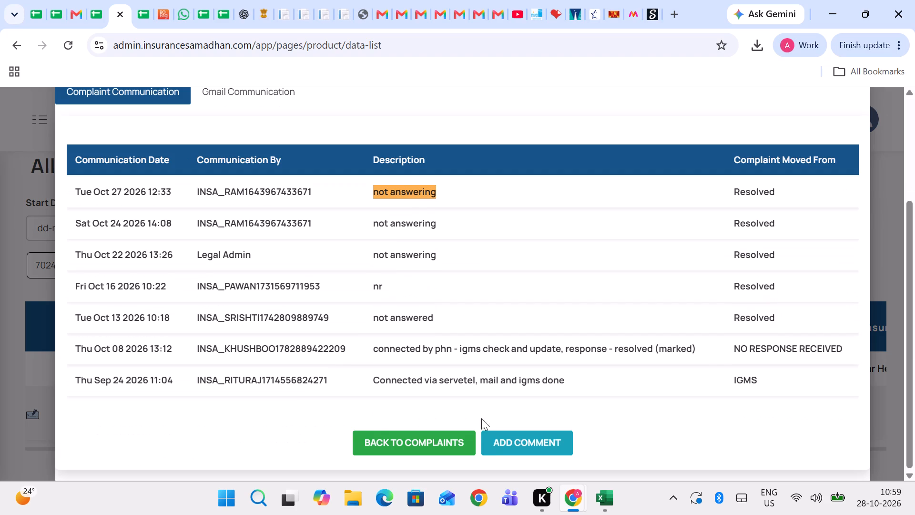
pyautogui.click(498, 445)
pyautogui.click(402, 383)
pyautogui.hotkey('ctrl', 'v')
pyautogui.keyDown('ctrl'); pyautogui.moveTo(402, 383); pyautogui.dragTo(477, 431); pyautogui.keyUp('ctrl')
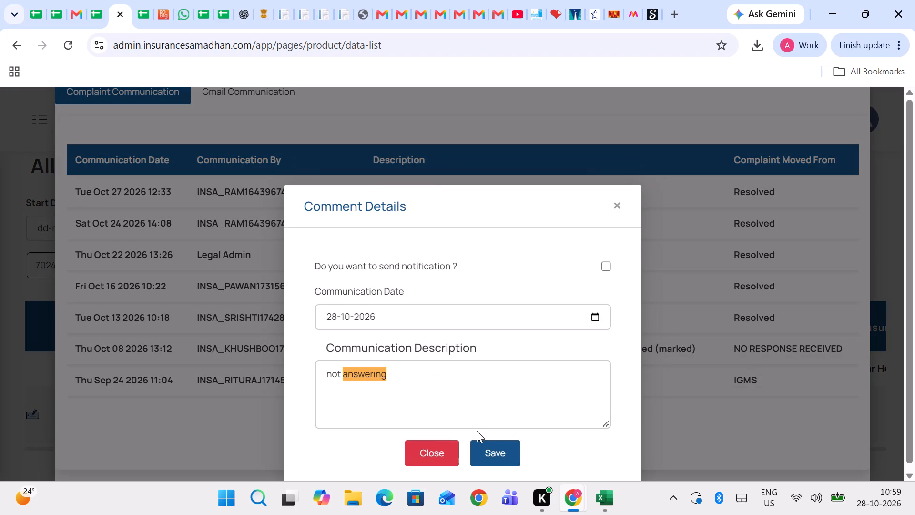
pyautogui.keyDown('ctrl'); pyautogui.moveTo(477, 431); pyautogui.dragTo(486, 452); pyautogui.keyUp('ctrl')
pyautogui.click(506, 448)
pyautogui.scroll(2, 265, 330)
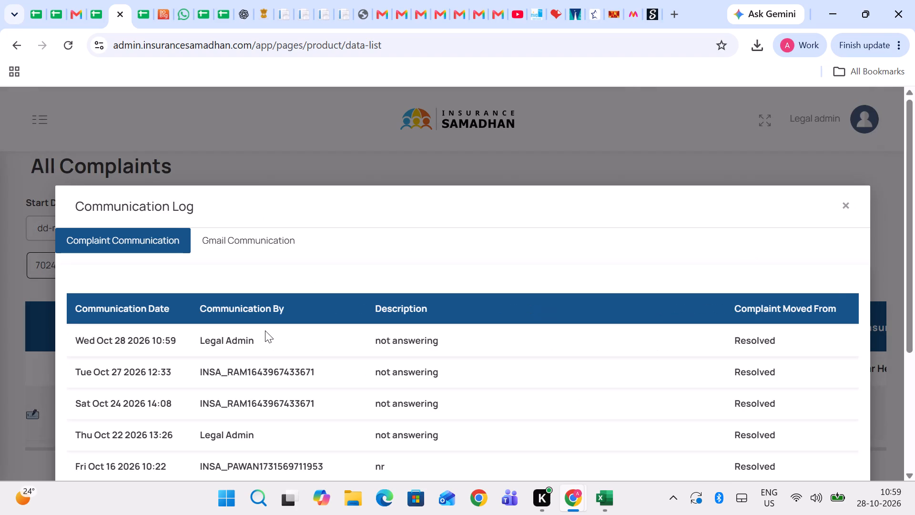
pyautogui.scroll(1, 265, 330)
pyautogui.click(189, 168)
# Return to the resolved October sheet and set the call outcome in C50 to Not Answering.
pyautogui.click(95, 9)
pyautogui.press('Left')
pyautogui.press('Left')
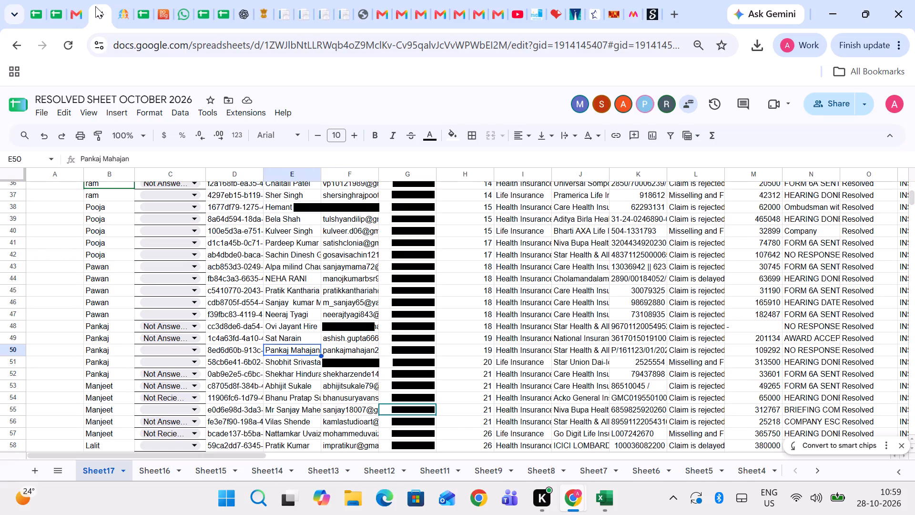
pyautogui.press('Left')
pyautogui.press('Left')
pyautogui.press('Left')
pyautogui.press('Return')
pyautogui.press('Up')
pyautogui.press('Right')
pyautogui.press('Return')
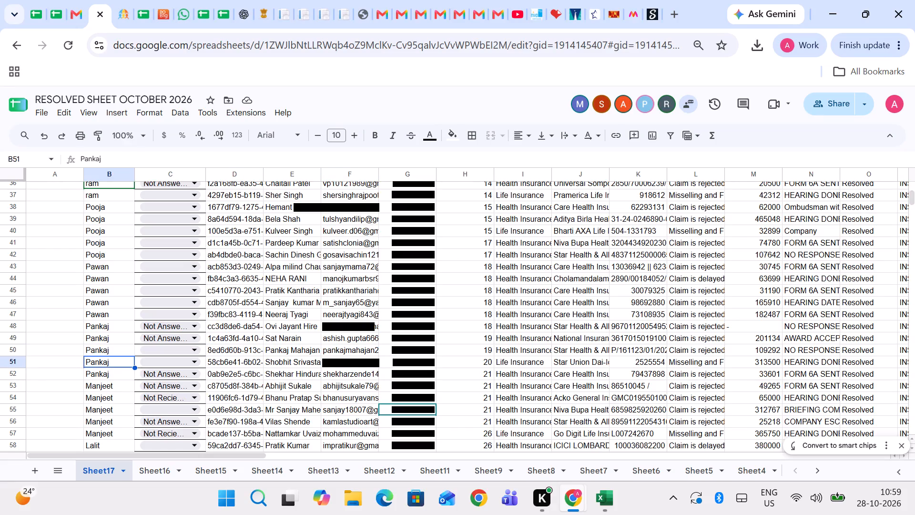
pyautogui.press('Up')
pyautogui.press('Right')
pyautogui.press('Return')
pyautogui.press('Return')
# Copy the row 51 customer's phone number from column G and call it from the Smartflo dialer.
pyautogui.press('Right')
pyautogui.press('Right')
pyautogui.press('Right')
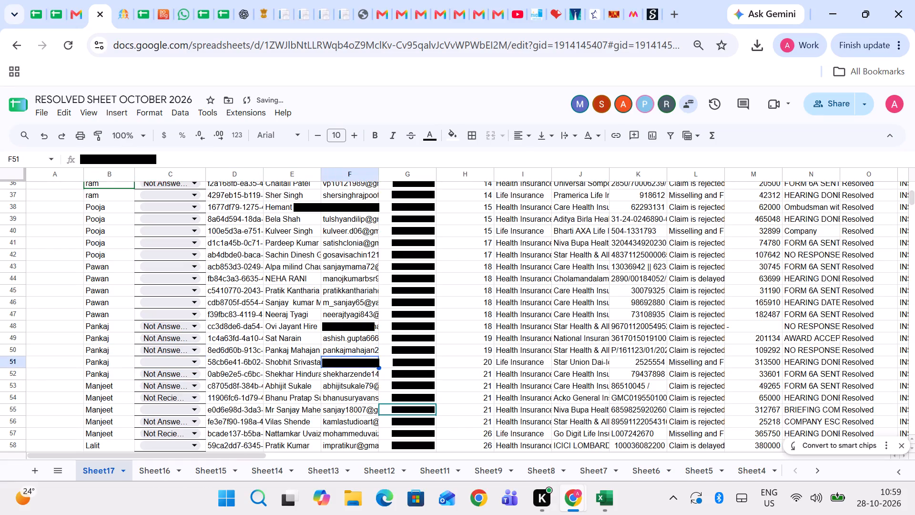
pyautogui.press('Right')
pyautogui.hotkey('ctrl', 'c')
pyautogui.click(153, 0)
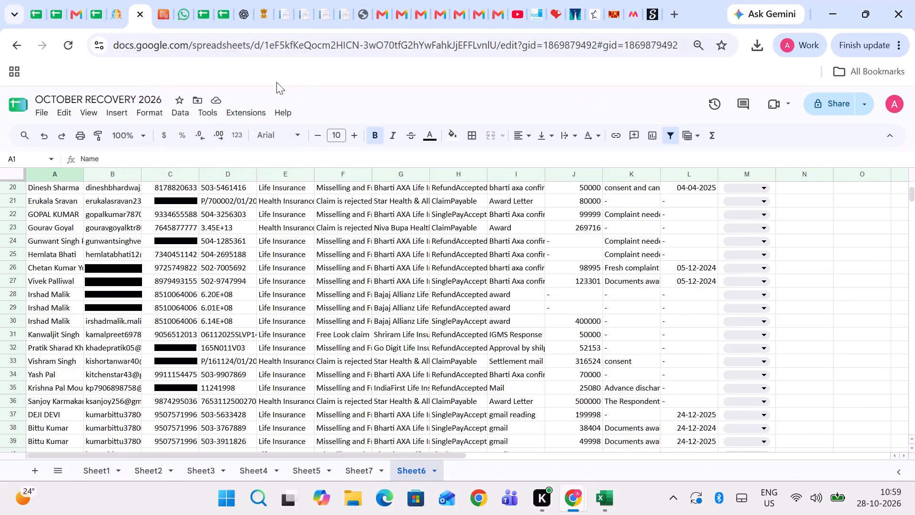
pyautogui.click(169, 3)
pyautogui.doubleClick(394, 180)
pyautogui.hotkey('ctrl', 'v')
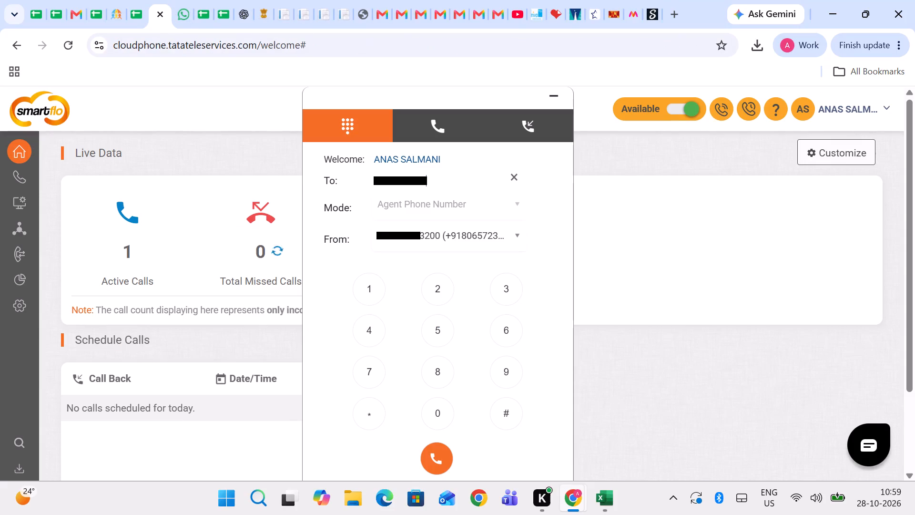
pyautogui.click(435, 440)
pyautogui.click(438, 462)
# Search the Insurance Samadhan complaints list for the row 51 customer's phone number.
pyautogui.click(119, 0)
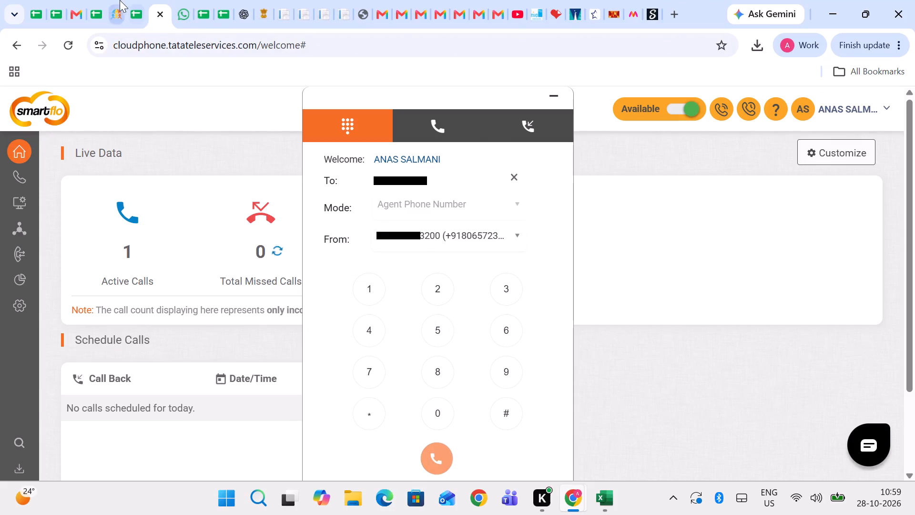
pyautogui.moveTo(126, 267); pyautogui.dragTo(17, 288)
pyautogui.hotkey('ctrl', 'v')
pyautogui.hotkey('ctrl', 'Return')
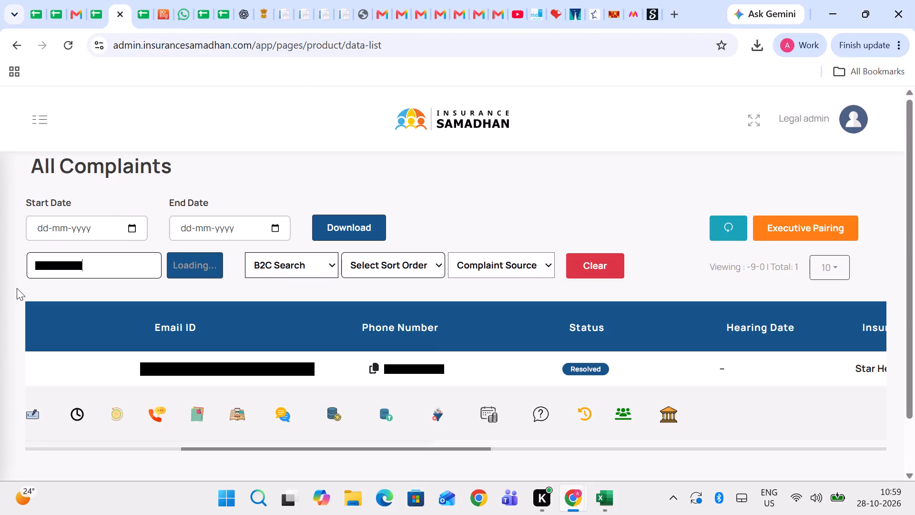
pyautogui.click(246, 13)
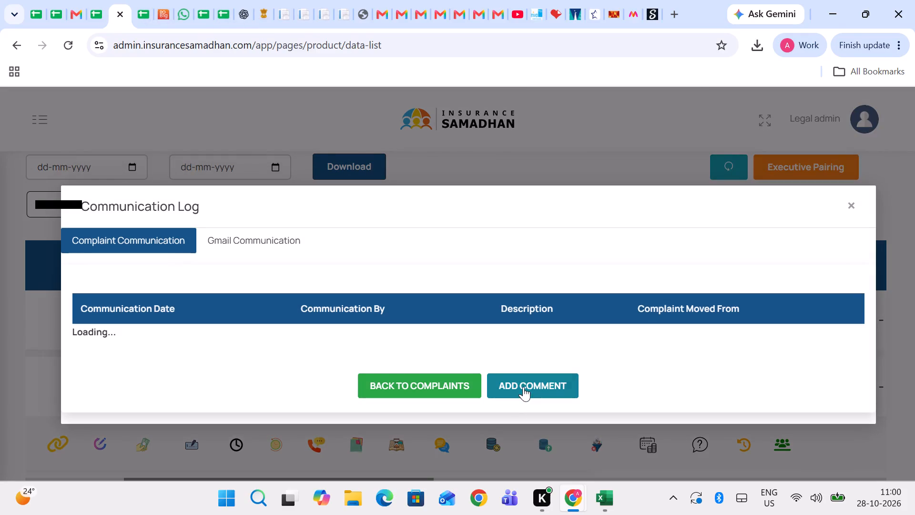
pyautogui.click(451, 390)
pyautogui.write('busyh')
pyautogui.press('space')
pyautogui.press('BackSpace')
pyautogui.press('BackSpace')
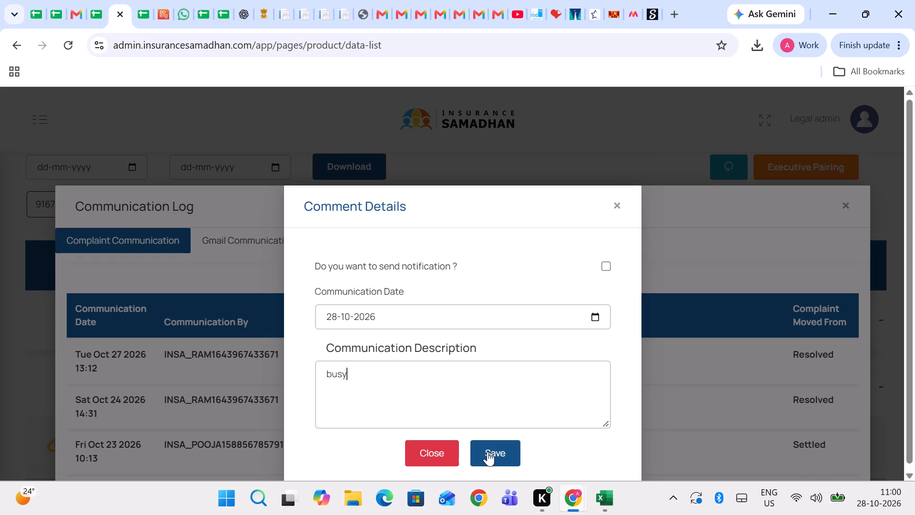
pyautogui.click(487, 450)
pyautogui.scroll(2, 175, 237)
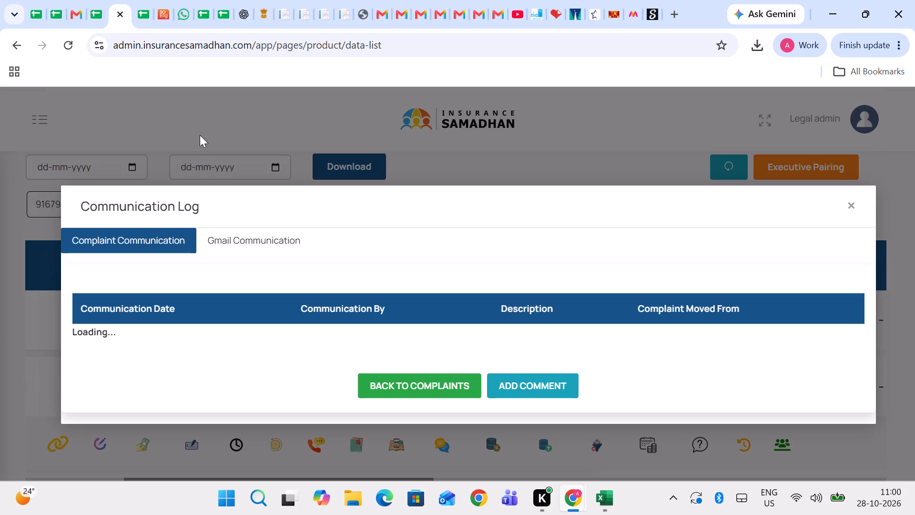
# Return to the resolved October sheet and set the call outcome in C51 to no. busy.
pyautogui.click(102, 0)
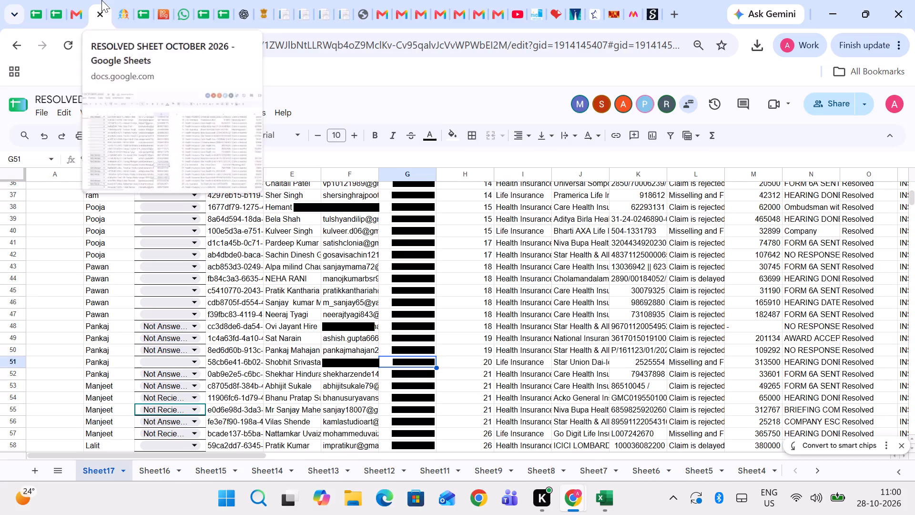
pyautogui.press('Left')
pyautogui.press('Left')
pyautogui.press('Left')
pyautogui.press('Left')
pyautogui.press('Return')
pyautogui.press('Down')
pyautogui.press('Down')
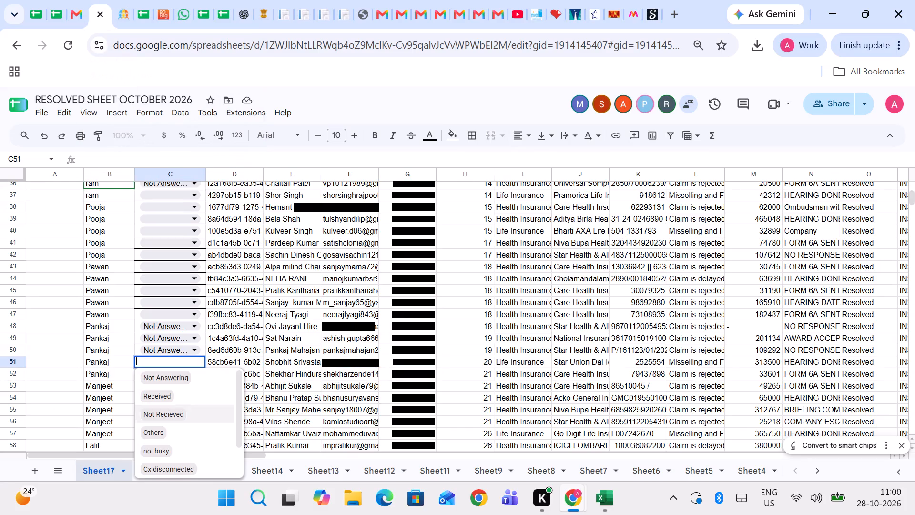
pyautogui.press('Down')
pyautogui.press('Down')
pyautogui.press('Return')
pyautogui.press('Up')
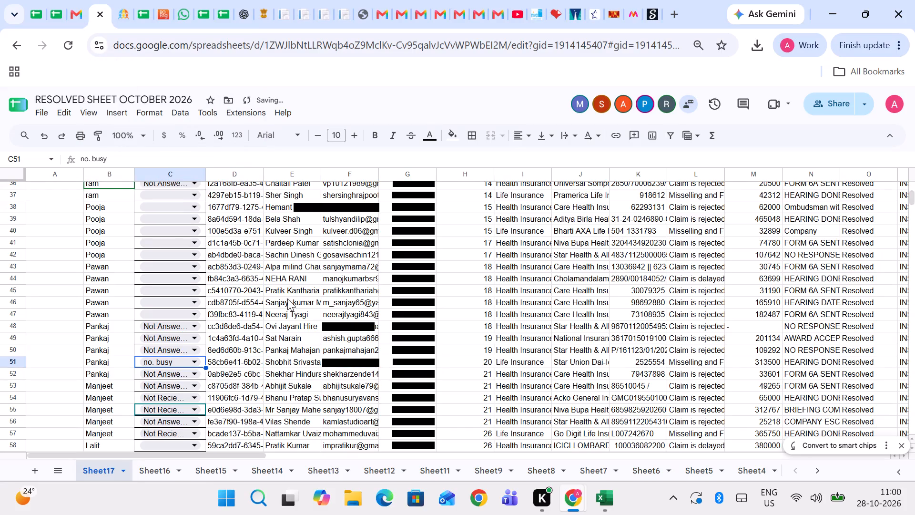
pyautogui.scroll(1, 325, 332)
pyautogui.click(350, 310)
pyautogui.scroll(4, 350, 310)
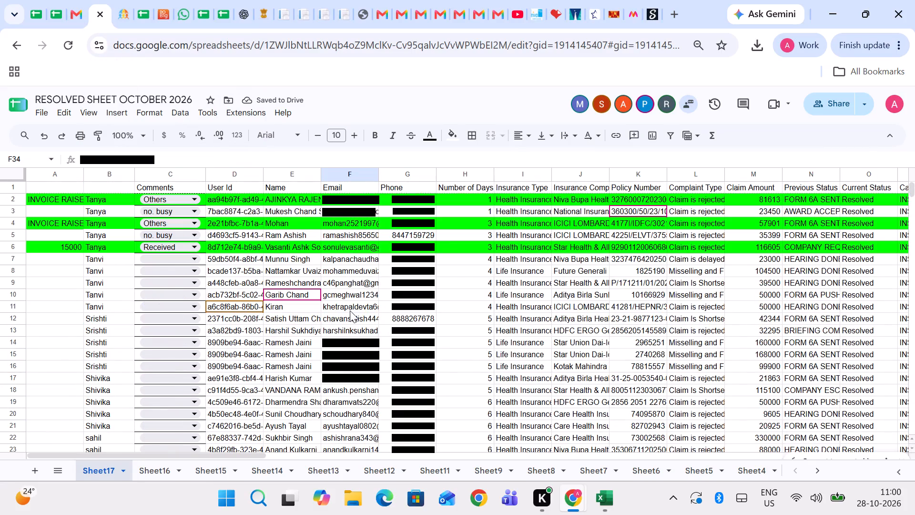
# Go back to the Insurance Samadhan complaints page and close the row 51 customer's communication log.
pyautogui.click(116, 0)
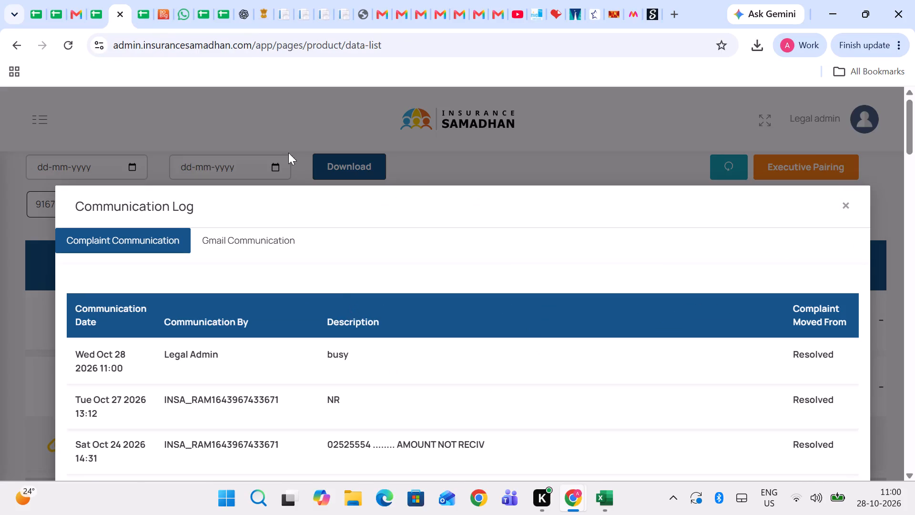
pyautogui.click(276, 113)
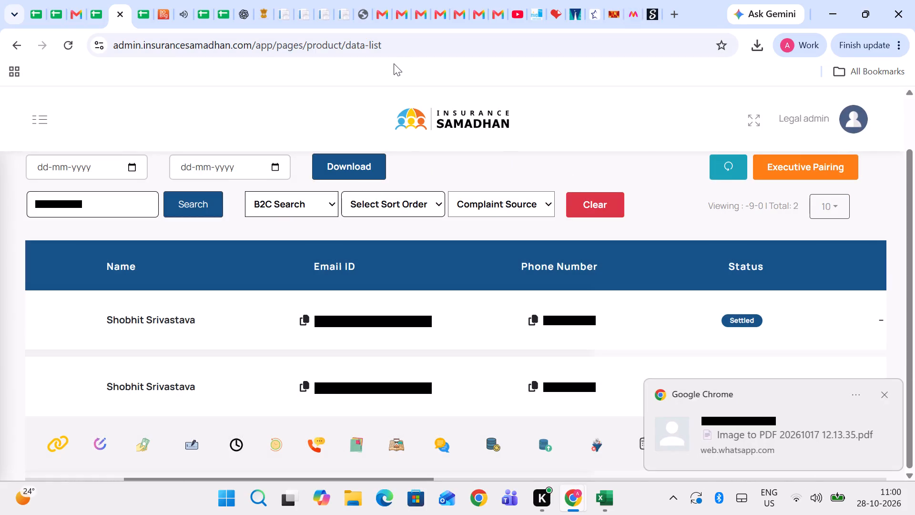
# Switch to the ChatGPT conversation about the Canvera album.
pyautogui.click(248, 8)
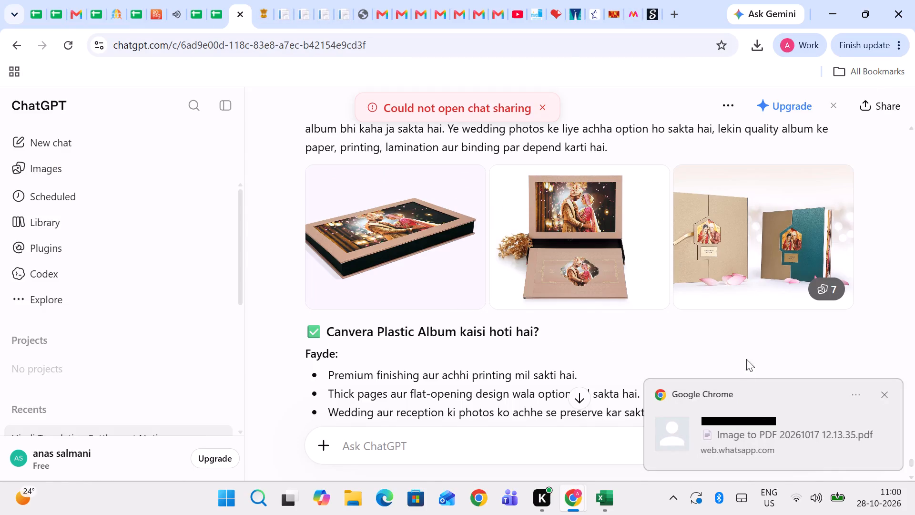